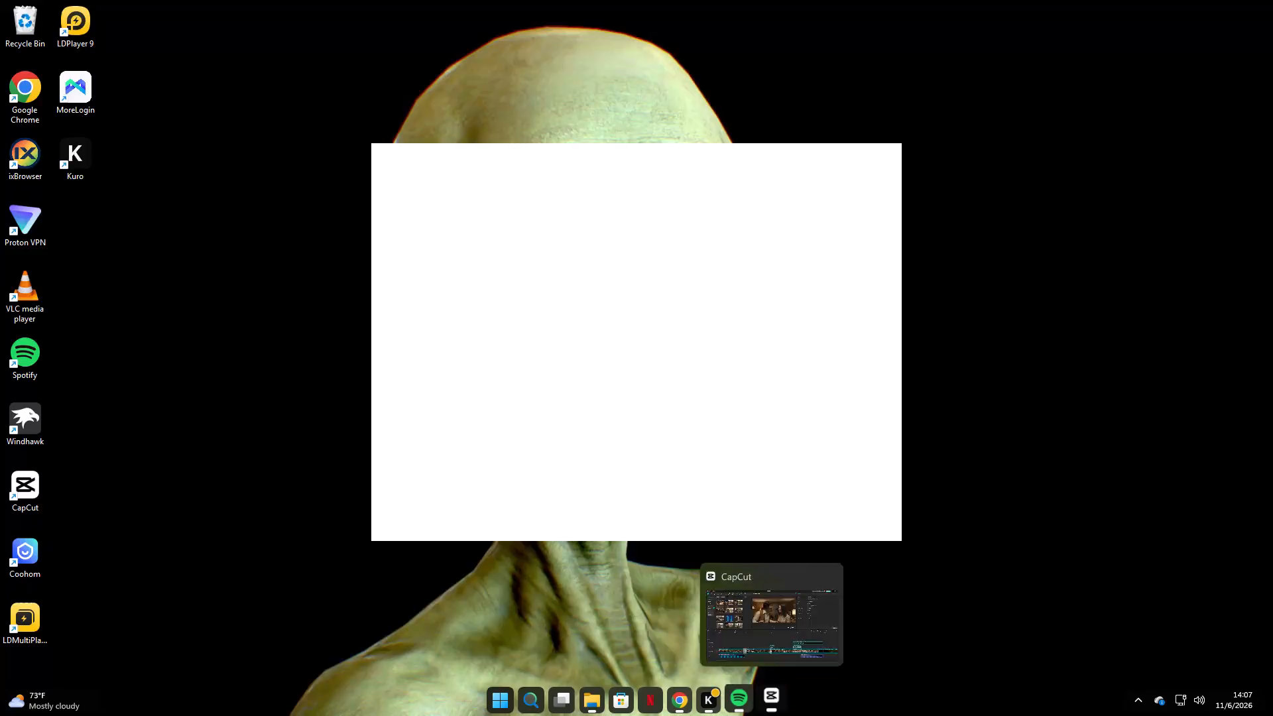
Import the Boy_surprised_at_school_carnival, Two_boys_running_down_street and Jim's Hand Object Modification videos from the Downloads folder into the project media.
{"action": "scroll", "coordinate": [213, 492], "scroll_direction": "down", "scroll_amount": 7}
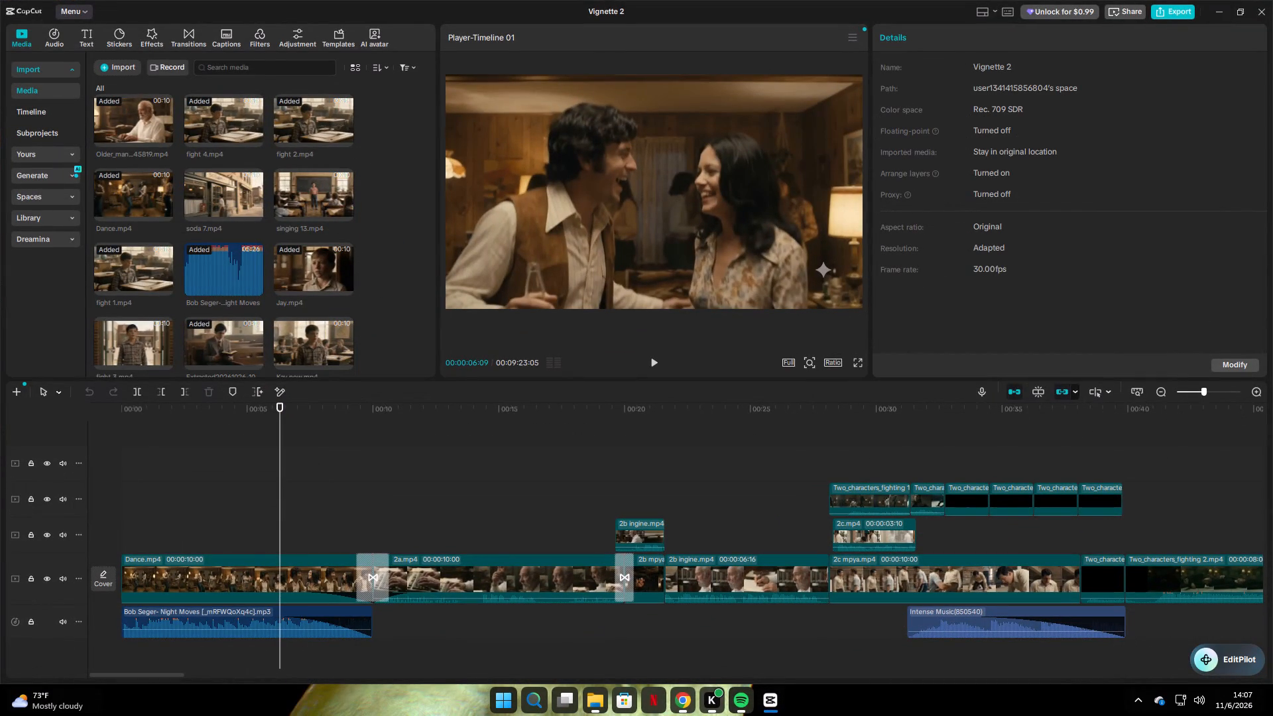
{"action": "scroll", "coordinate": [216, 284], "scroll_direction": "down", "scroll_amount": 9}
{"action": "scroll", "coordinate": [217, 284], "scroll_direction": "up", "scroll_amount": 1}
{"action": "scroll", "coordinate": [217, 284], "scroll_direction": "down", "scroll_amount": 20}
{"action": "scroll", "coordinate": [217, 284], "scroll_direction": "down", "scroll_amount": 8}
{"action": "scroll", "coordinate": [225, 294], "scroll_direction": "up", "scroll_amount": 2}
{"action": "scroll", "coordinate": [225, 294], "scroll_direction": "down", "scroll_amount": 6}
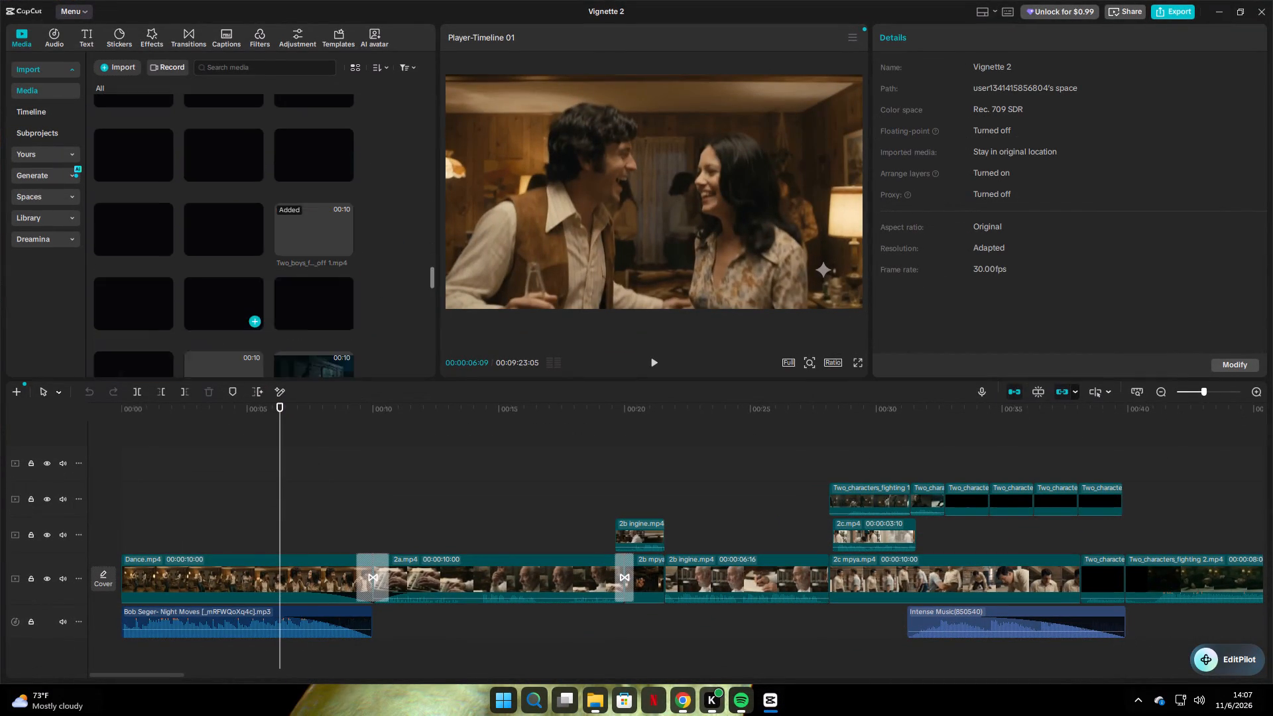
{"action": "scroll", "coordinate": [226, 294], "scroll_direction": "down", "scroll_amount": 20}
{"action": "scroll", "coordinate": [226, 294], "scroll_direction": "down", "scroll_amount": 5}
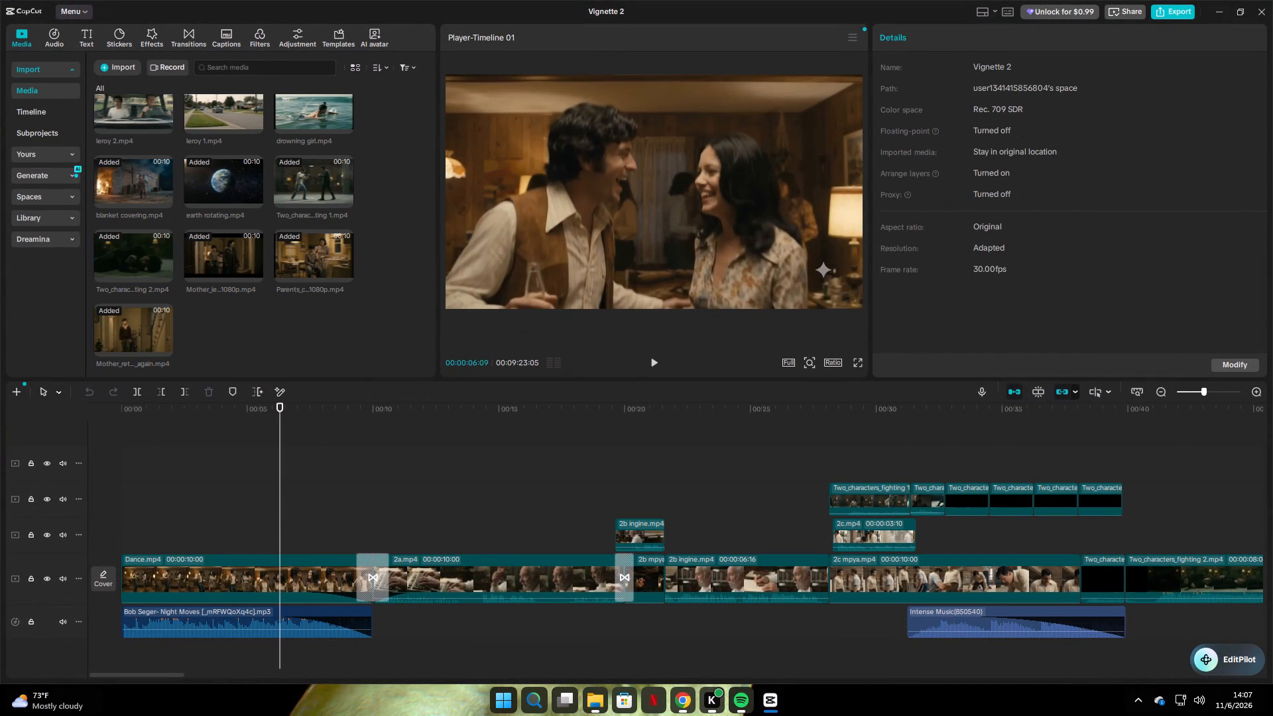
{"action": "left_click", "coordinate": [117, 66]}
{"action": "left_click", "coordinate": [128, 91]}
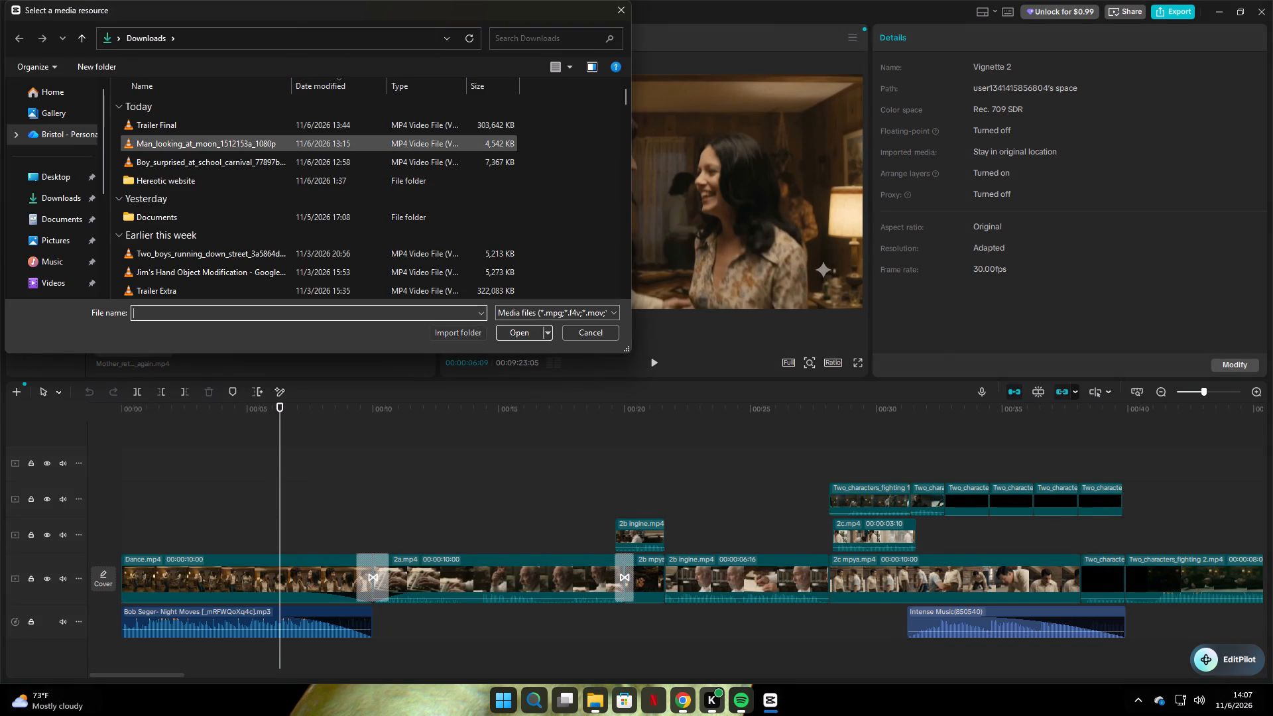
{"action": "left_click", "coordinate": [168, 162]}
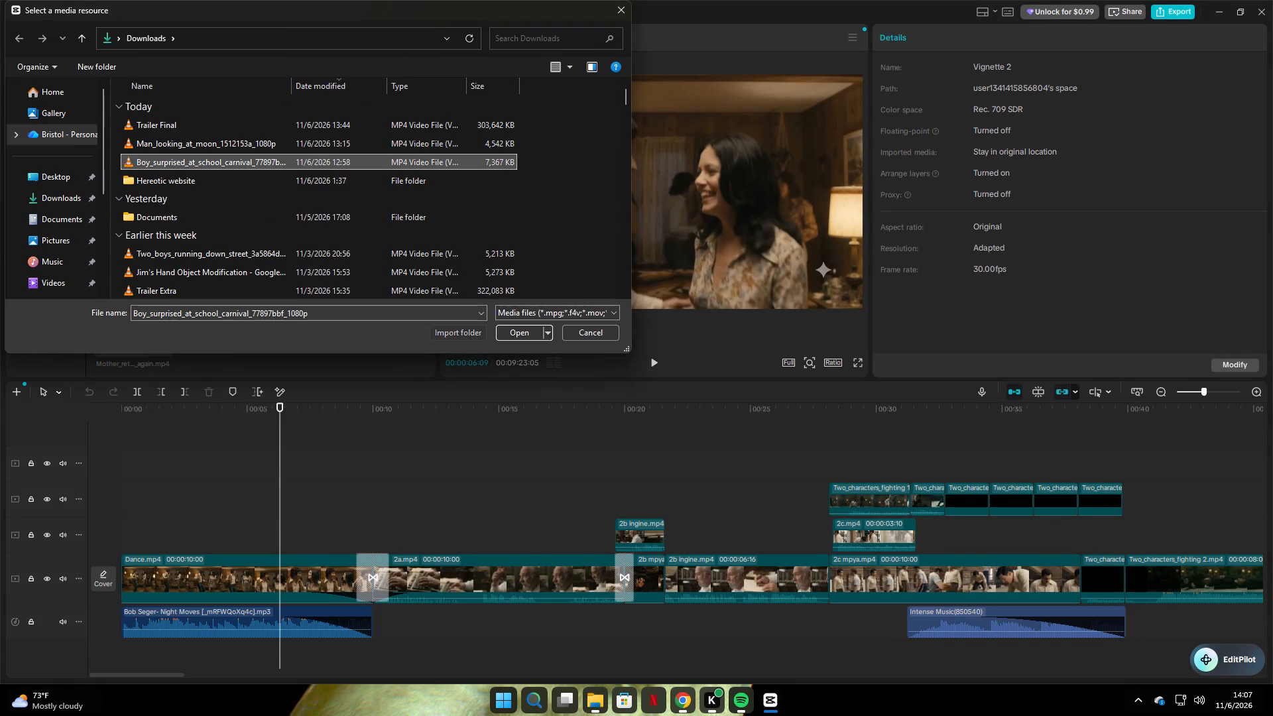
{"action": "scroll", "coordinate": [185, 196], "scroll_direction": "down", "scroll_amount": 1}
{"action": "left_click", "coordinate": [177, 217], "text": "ctrl"}
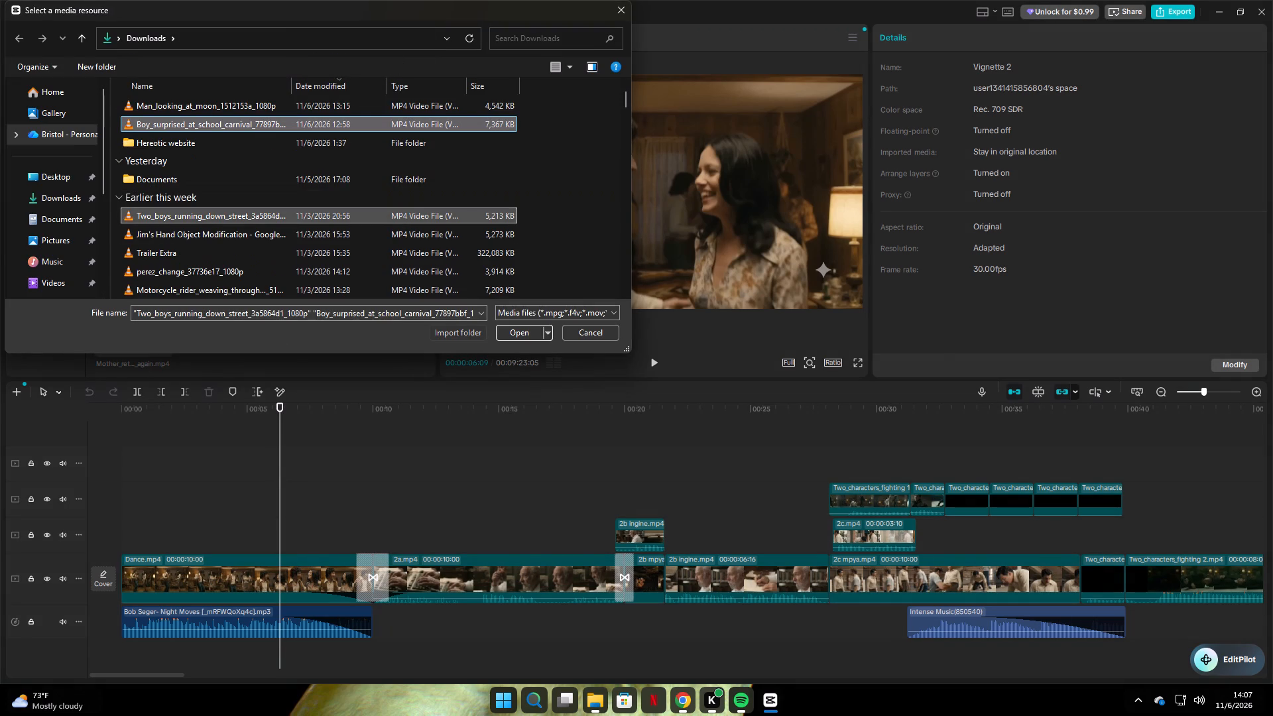
{"action": "left_click", "coordinate": [172, 233], "text": "ctrl"}
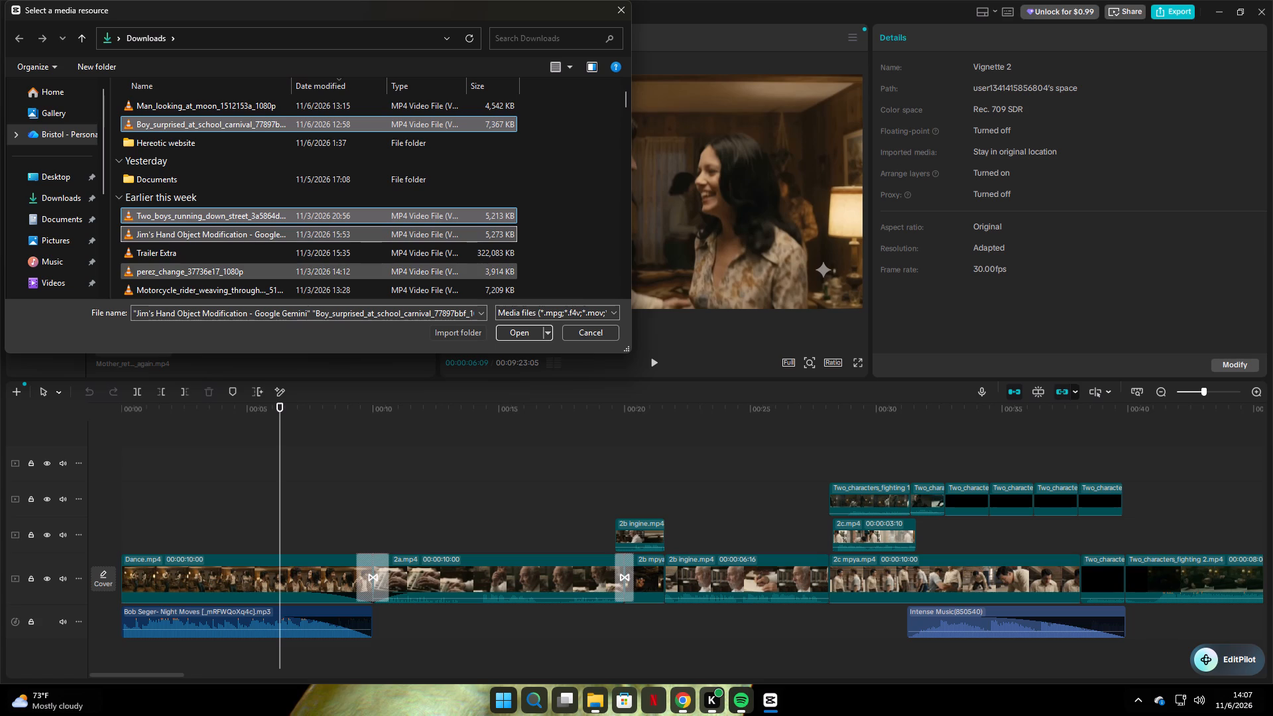
{"action": "scroll", "coordinate": [180, 261], "scroll_direction": "down", "scroll_amount": 1}
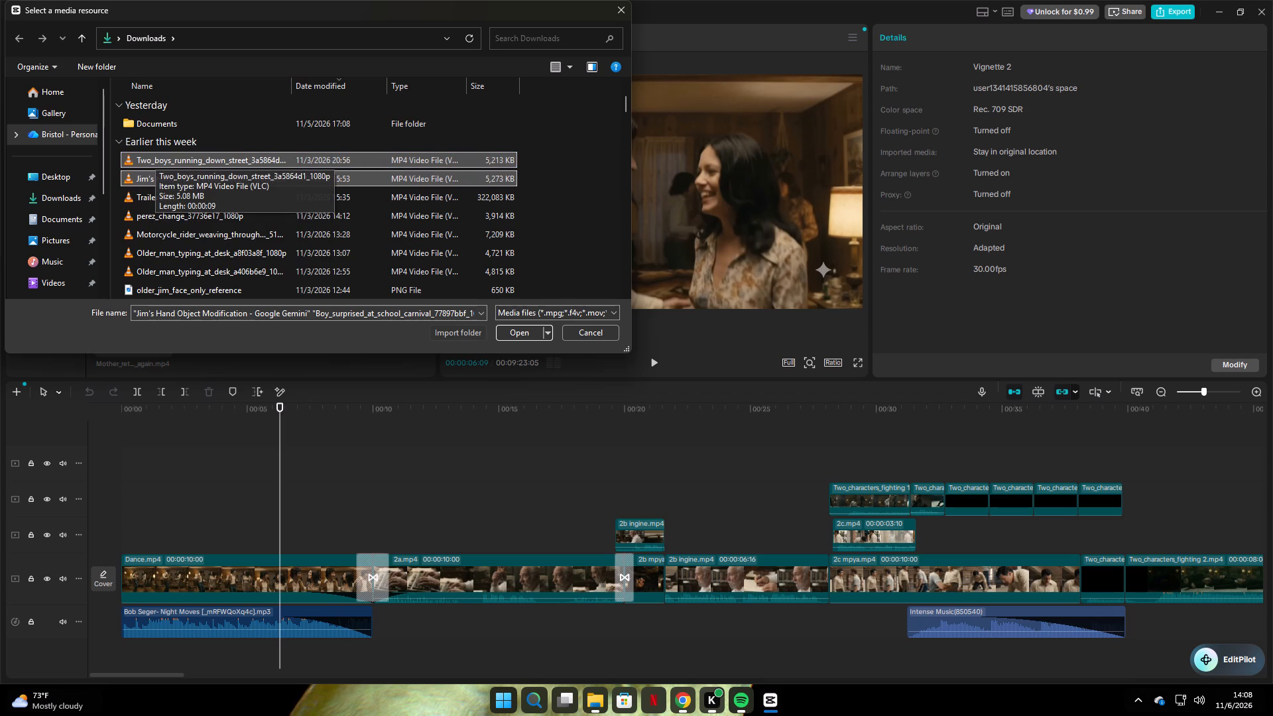
{"action": "scroll", "coordinate": [157, 158], "scroll_direction": "up", "scroll_amount": 3}
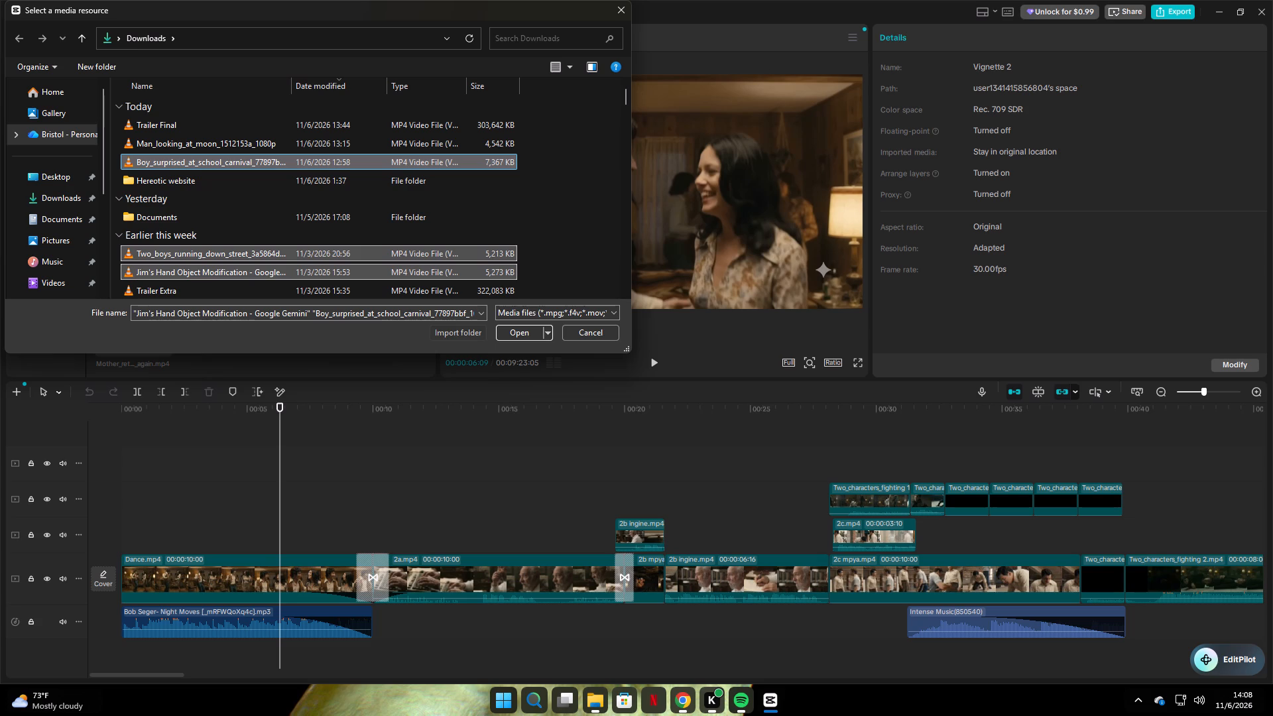
{"action": "left_click", "coordinate": [506, 336]}
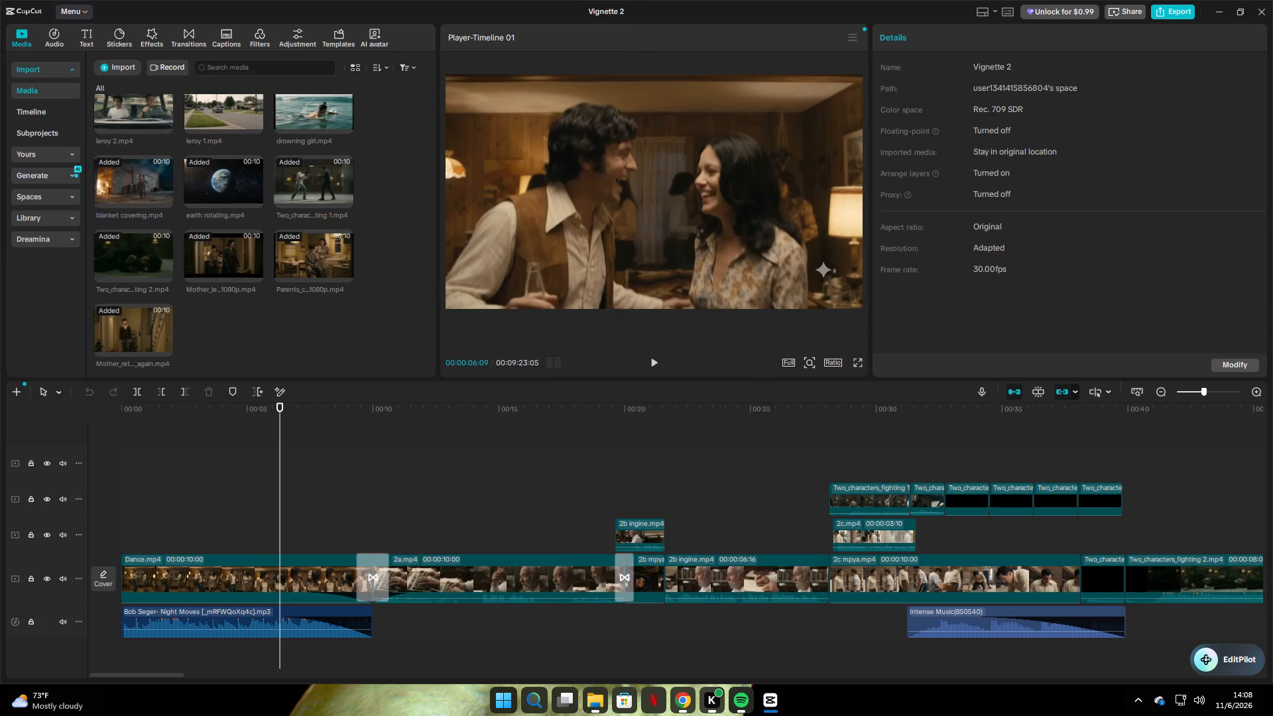
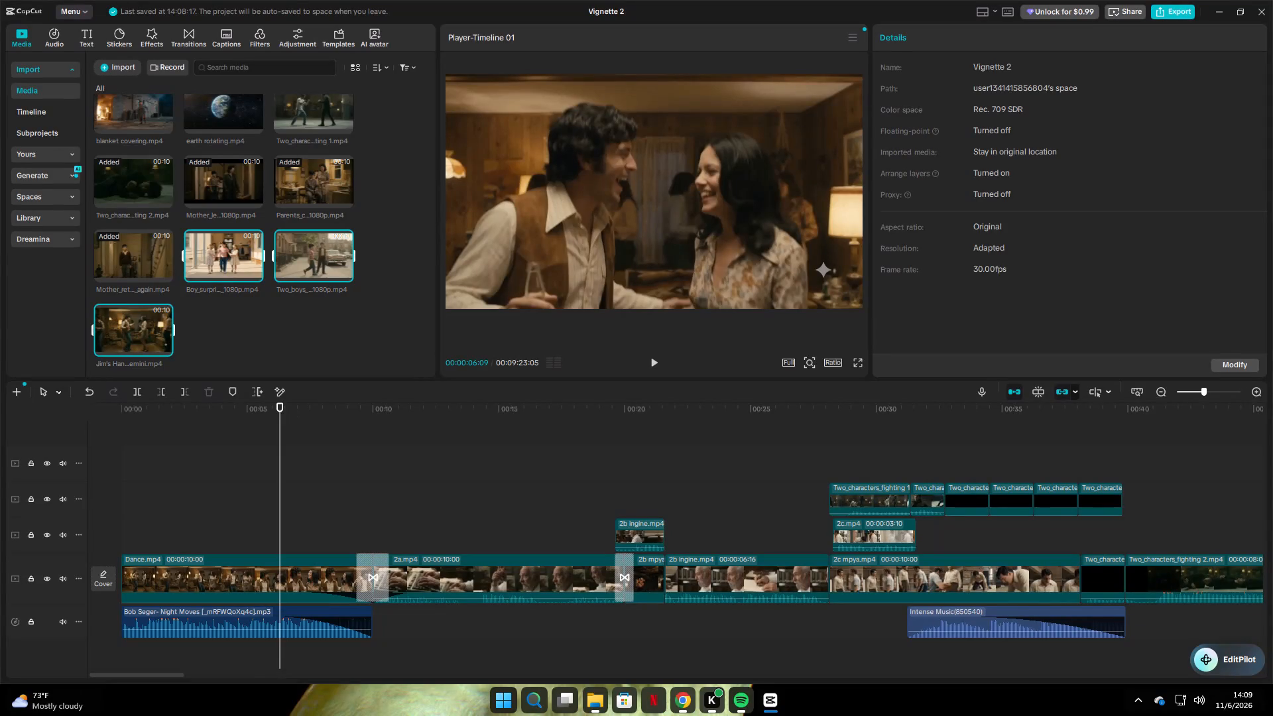
{"action": "left_click_drag", "start_coordinate": [132, 329], "coordinate": [212, 530]}
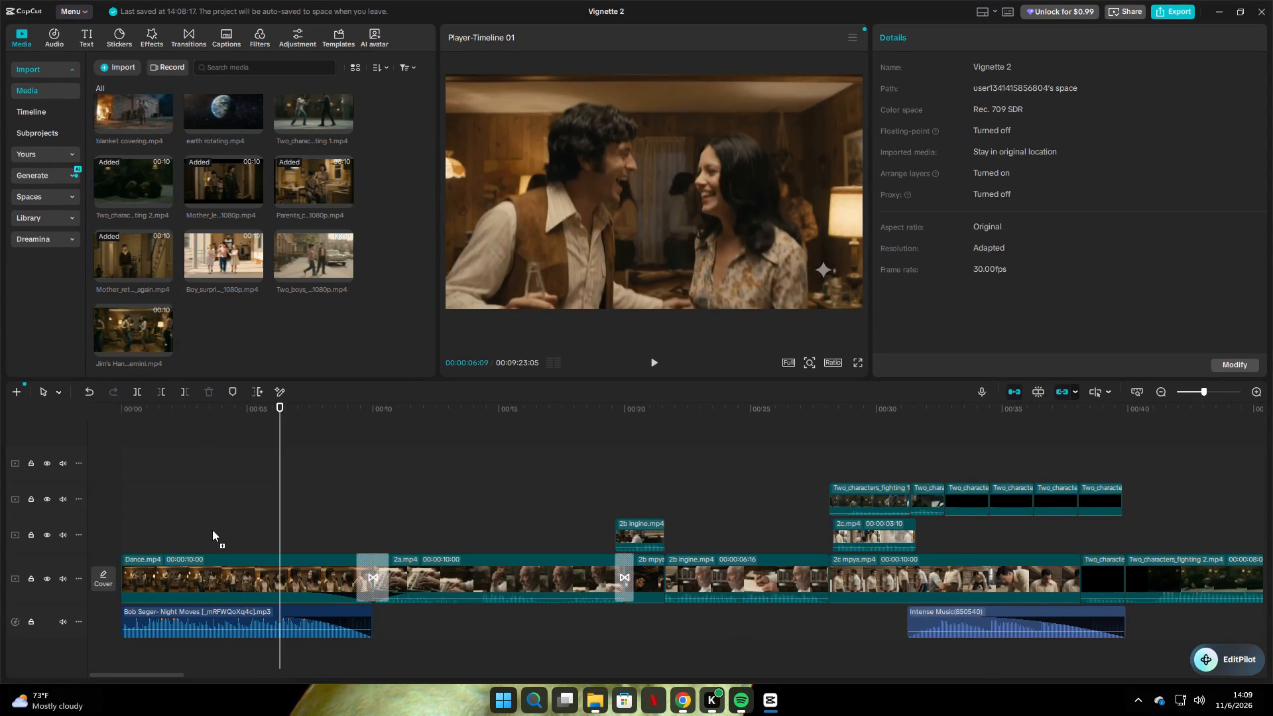
{"action": "left_click_drag", "start_coordinate": [212, 530], "coordinate": [203, 572]}
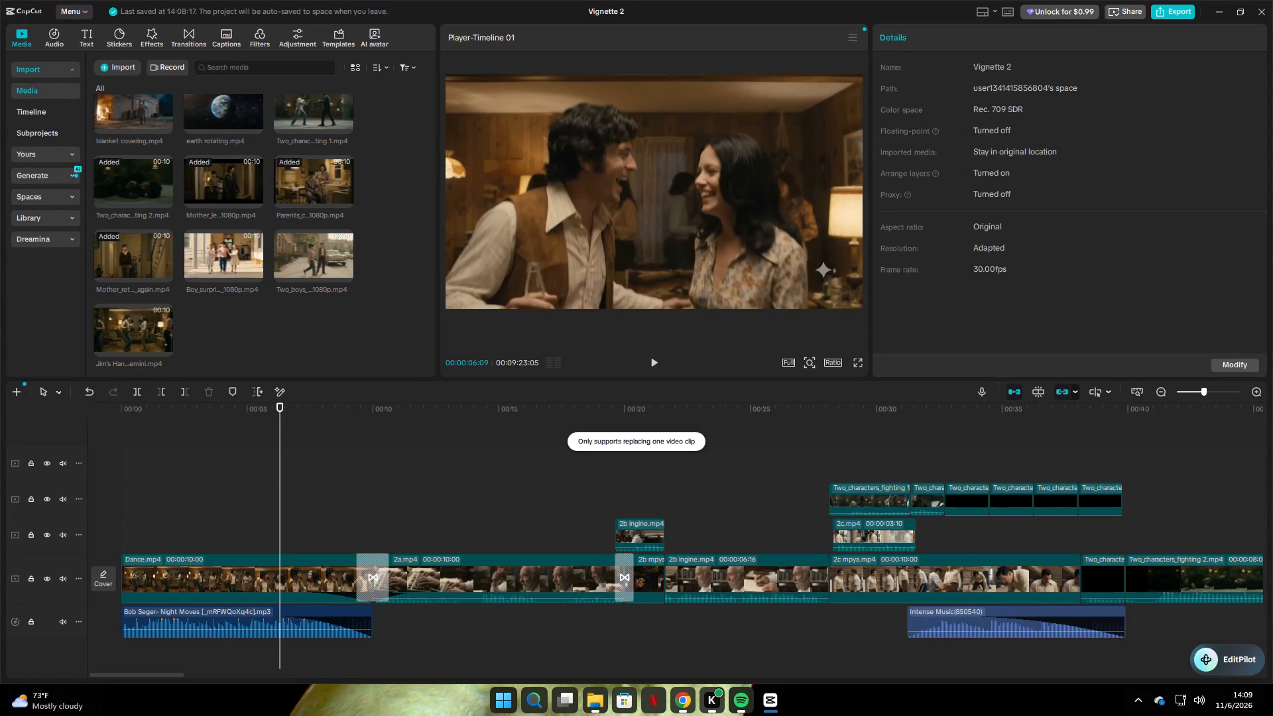
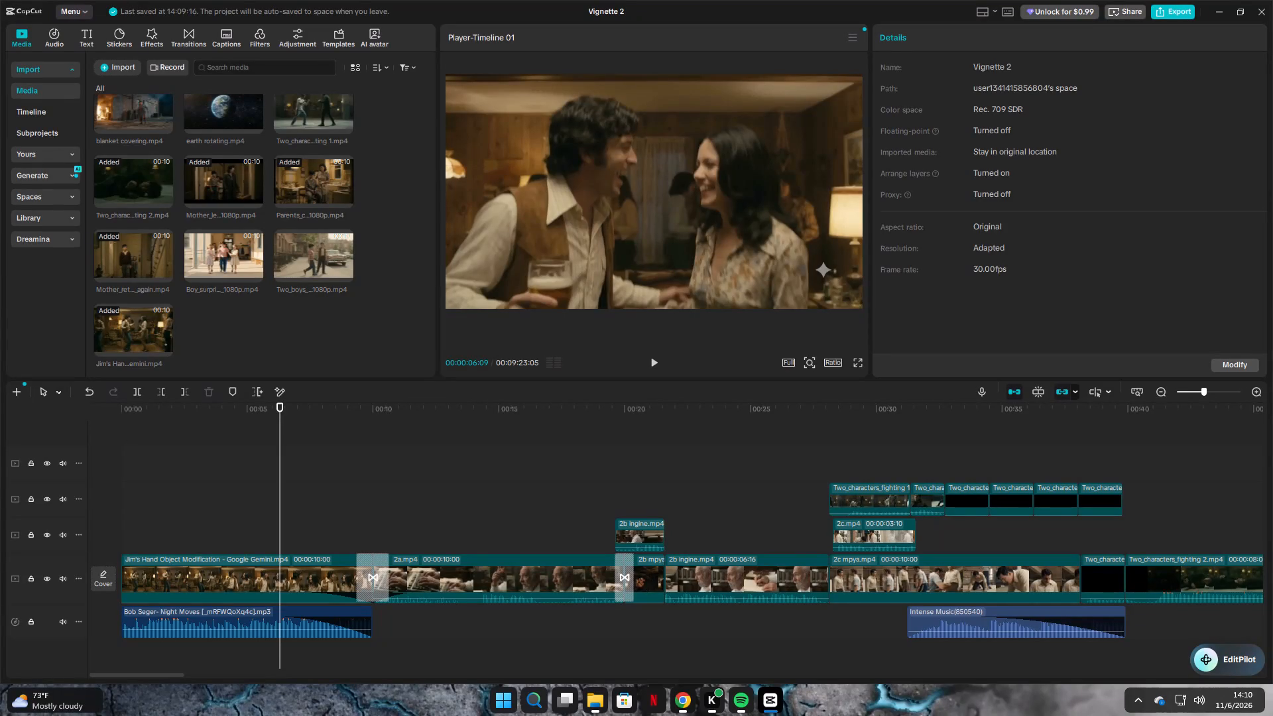
Move the playhead to 00:01:51:21, over the 3C.mp4 and school.mp4 clips, and examine that part of the timeline closely.
{"action": "scroll", "coordinate": [656, 473], "scroll_direction": "down", "scroll_amount": 5}
{"action": "scroll", "coordinate": [720, 499], "scroll_direction": "down", "scroll_amount": 3, "text": "ctrl"}
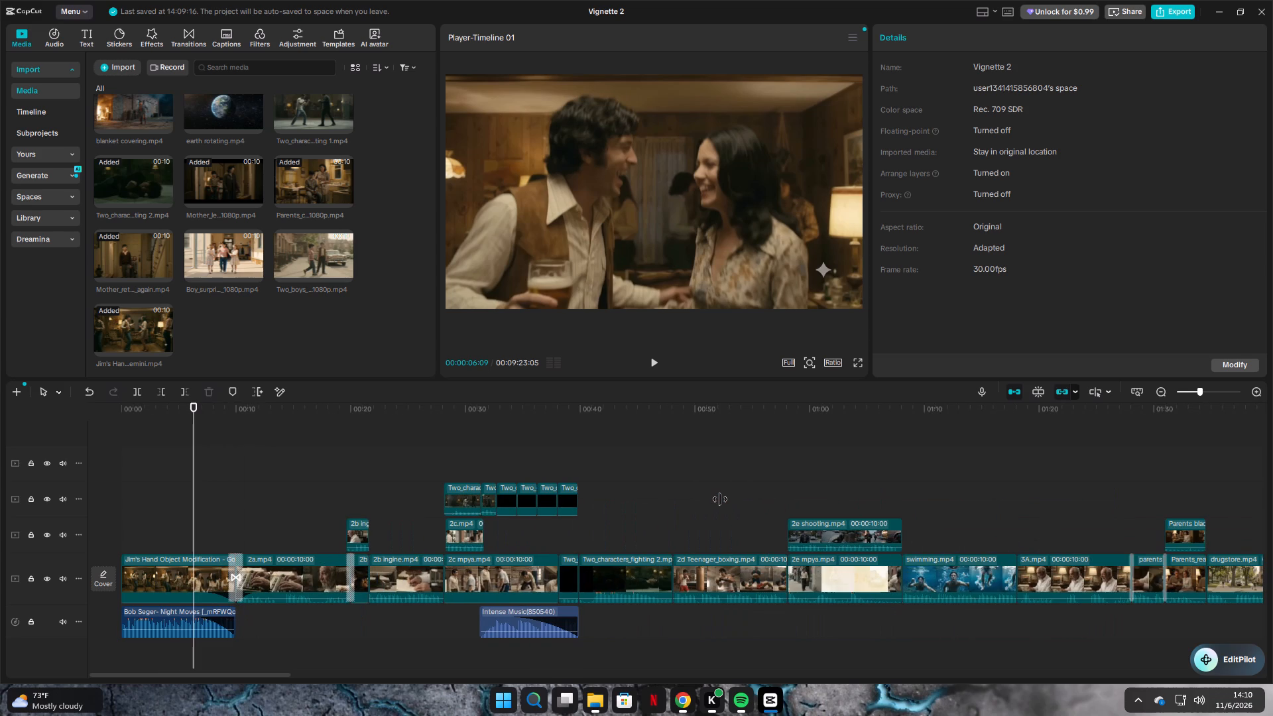
{"action": "scroll", "coordinate": [720, 499], "scroll_direction": "down", "scroll_amount": 5, "text": "ctrl"}
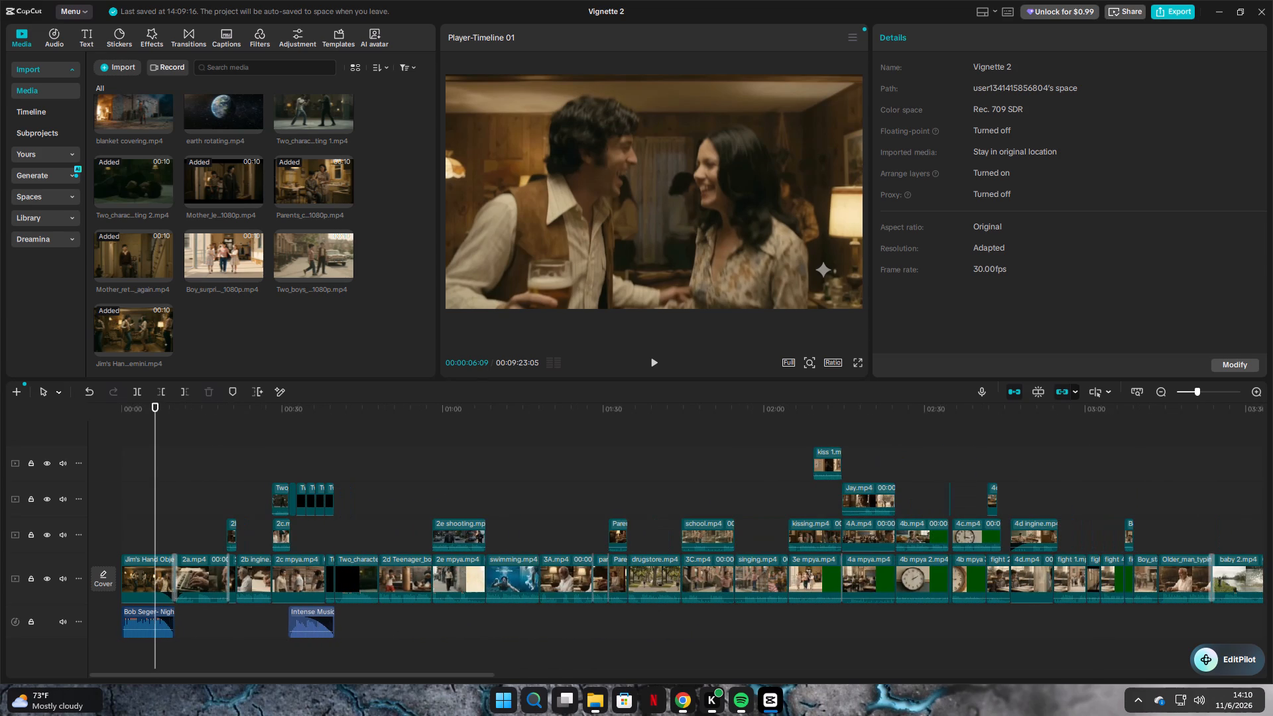
{"action": "left_click", "coordinate": [719, 505]}
{"action": "scroll", "coordinate": [717, 517], "scroll_direction": "up", "scroll_amount": 2, "text": "ctrl"}
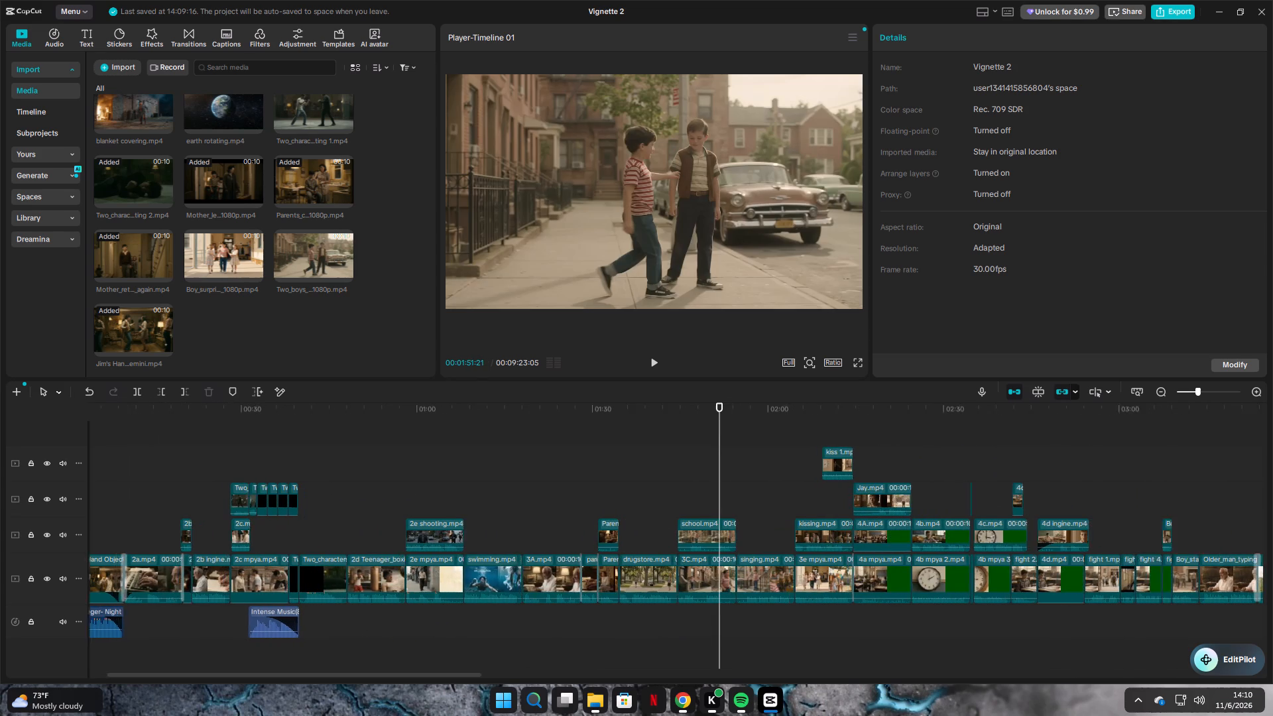
{"action": "scroll", "coordinate": [717, 517], "scroll_direction": "up", "scroll_amount": 17, "text": "ctrl"}
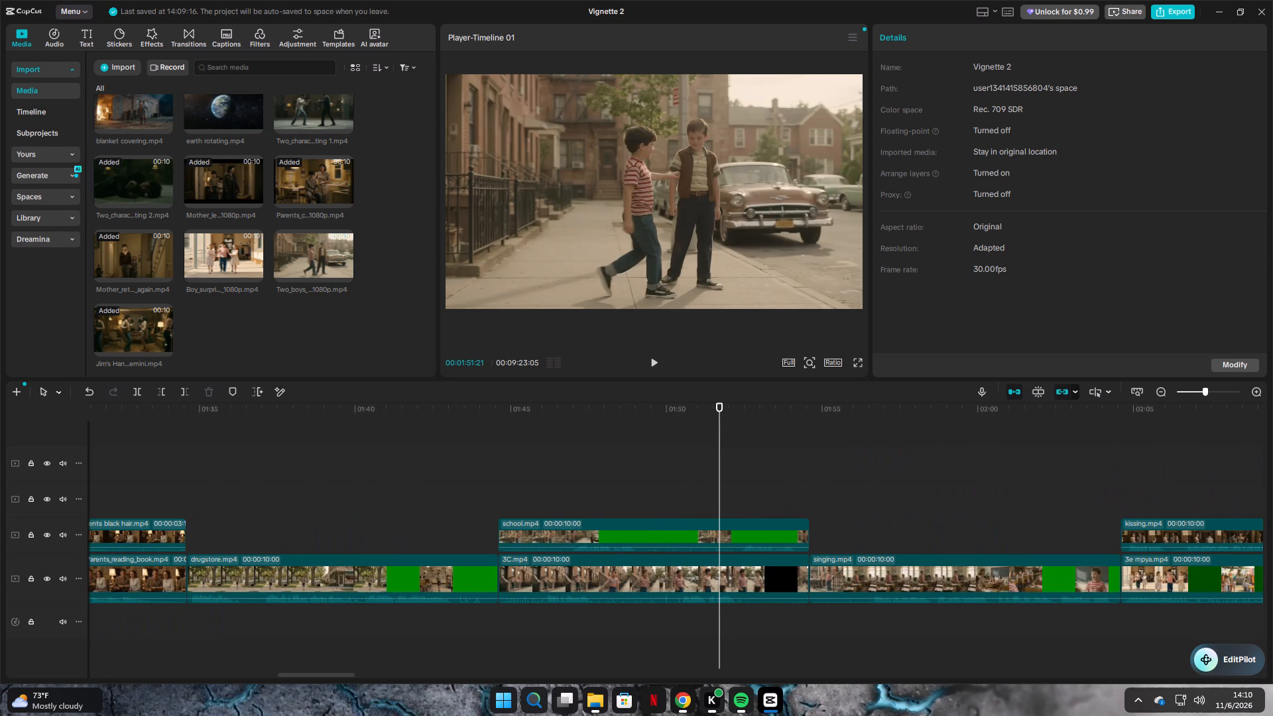
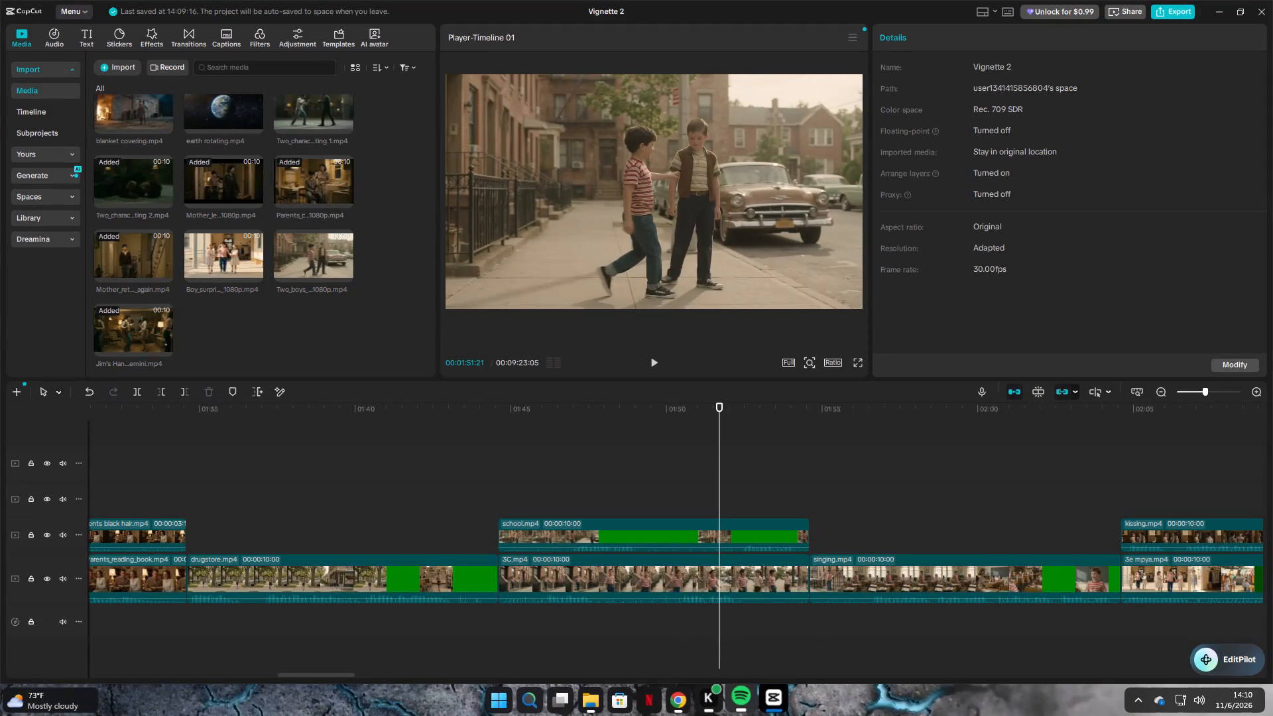
Pause the music playback in Spotify without leaving the video editing project.
{"action": "left_click", "coordinate": [749, 658]}
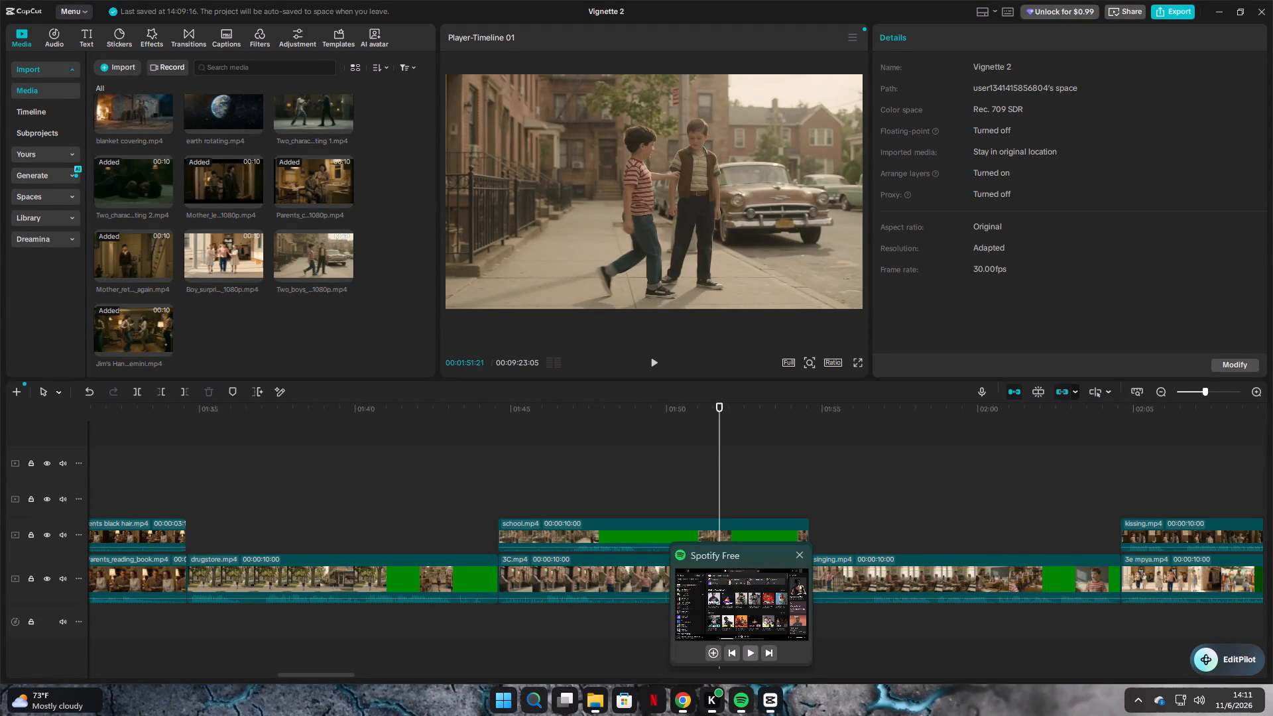
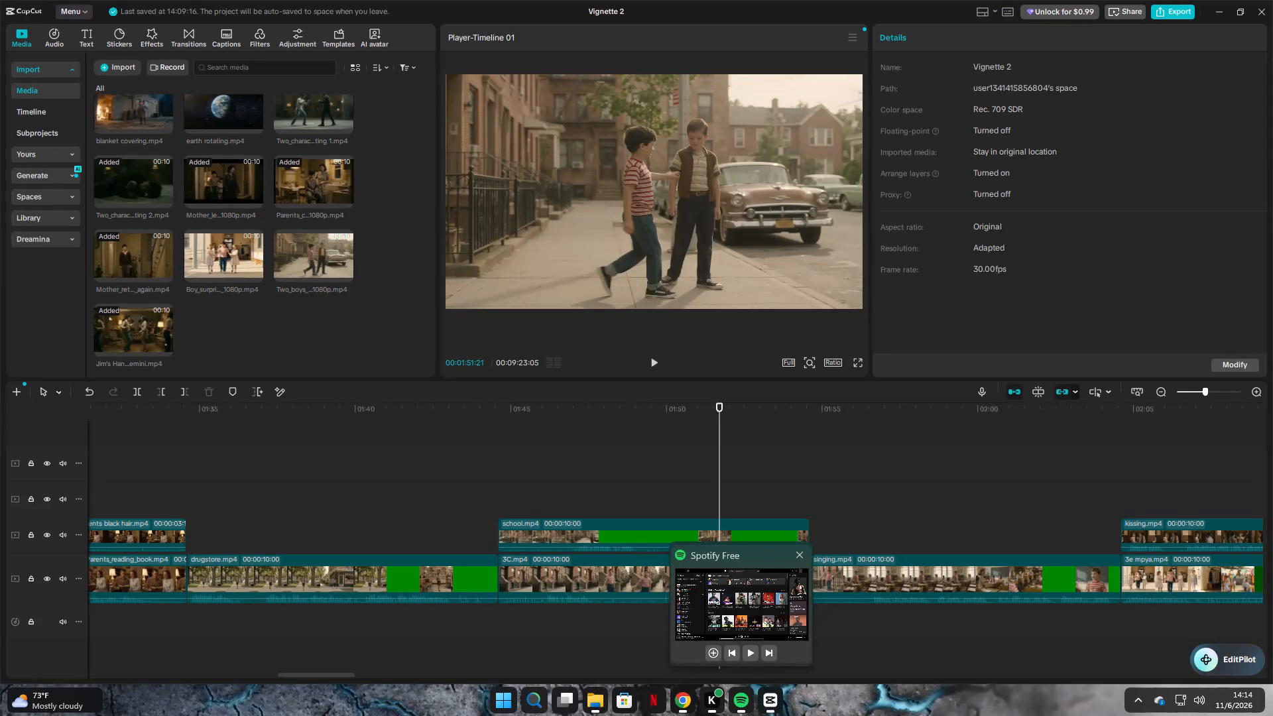
Resume the music playback in Spotify while keeping the video editing project open.
{"action": "left_click", "coordinate": [752, 657]}
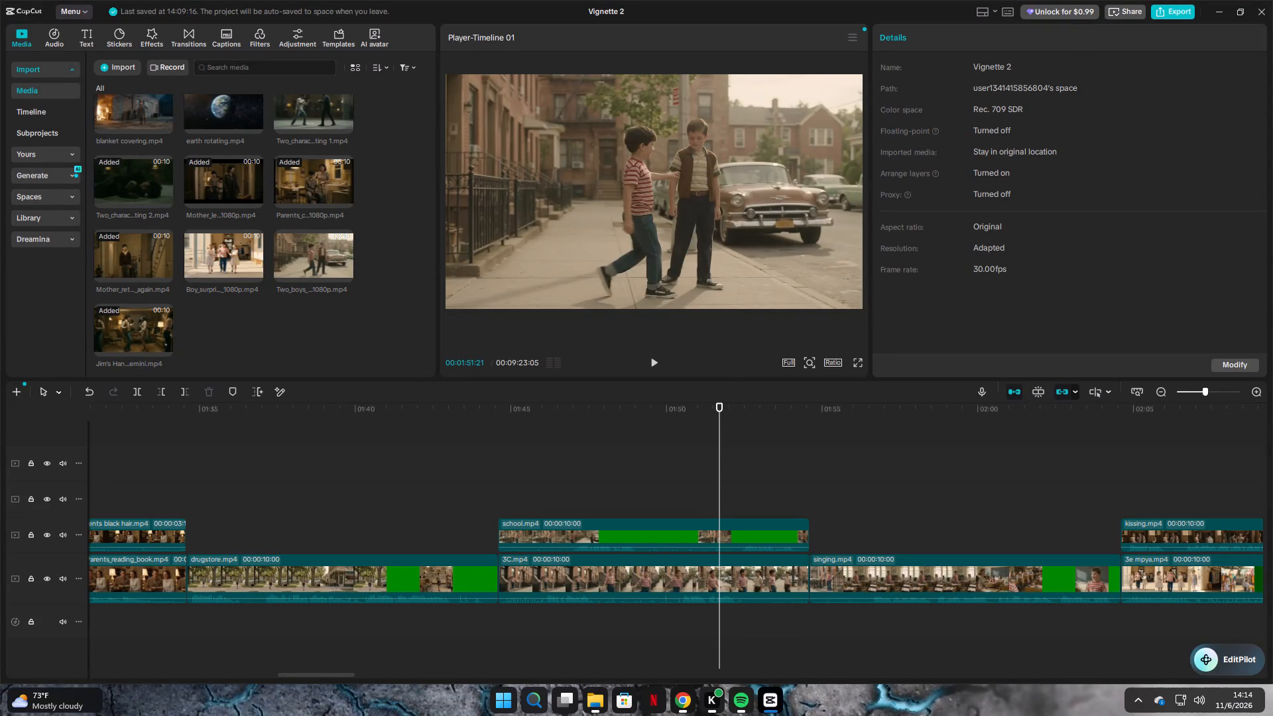
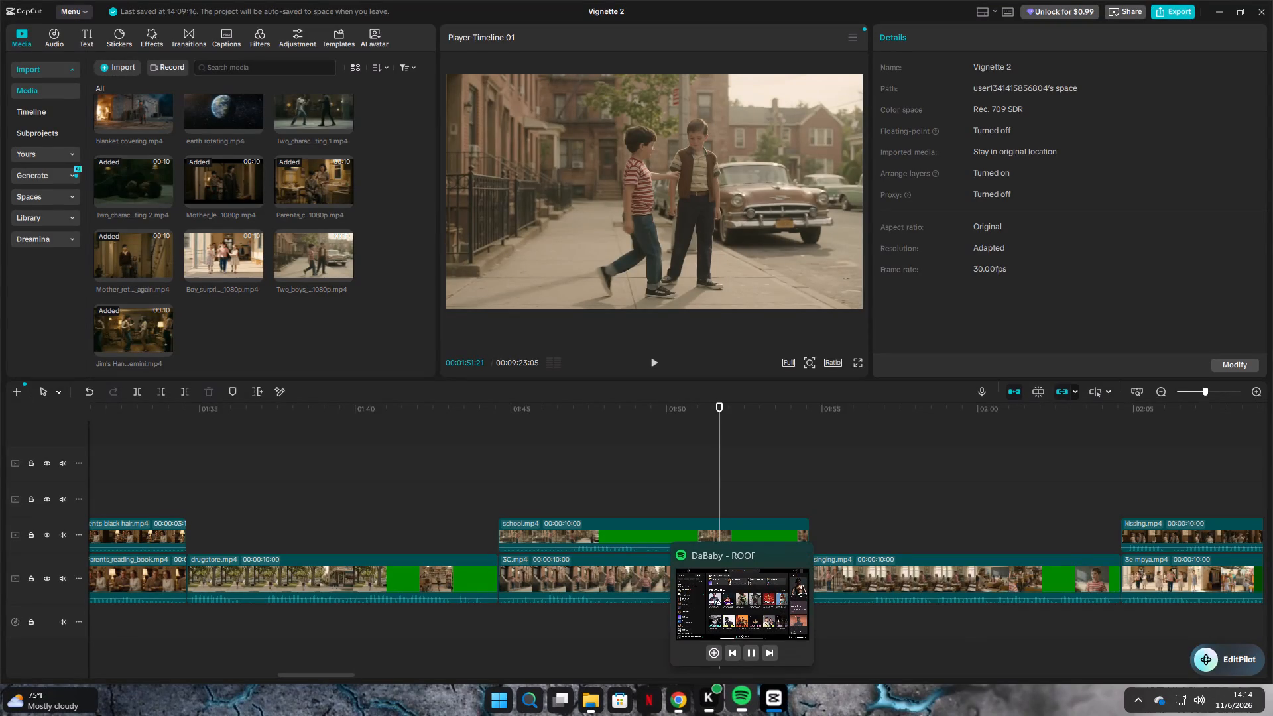
Lower the Windows system volume to roughly a quarter of its range while the music keeps playing.
{"action": "left_click", "coordinate": [1198, 699]}
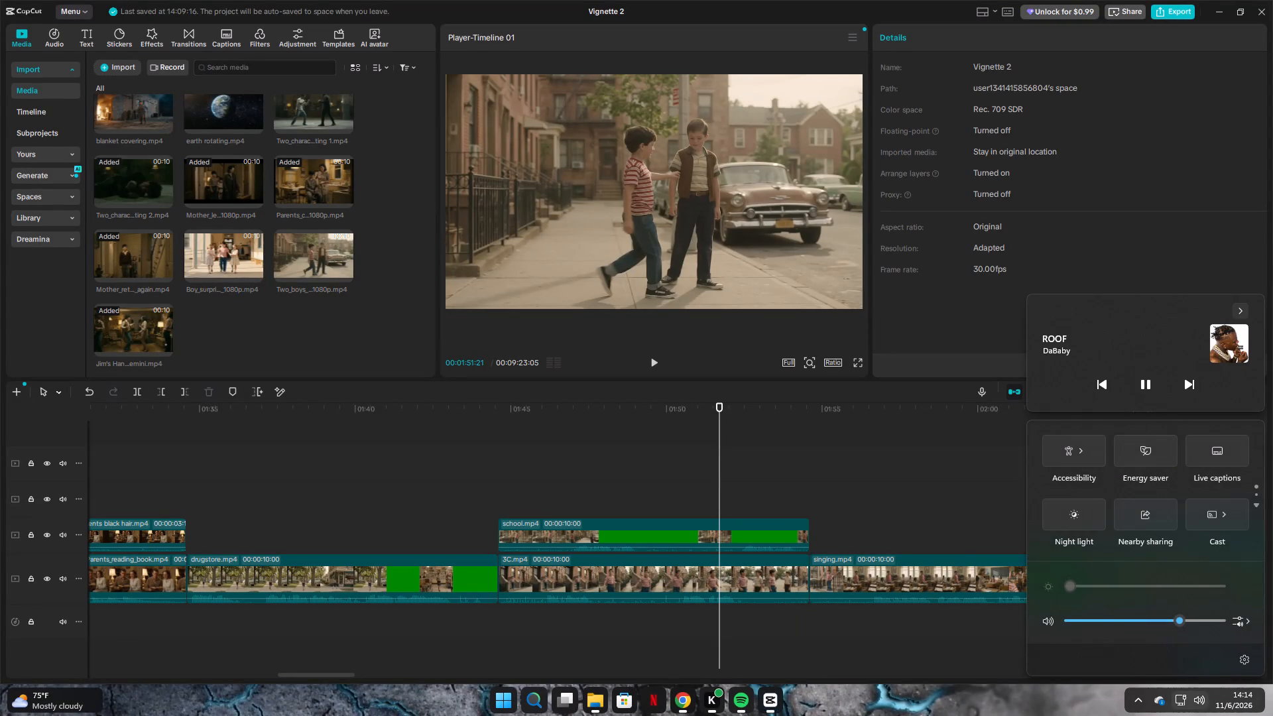
{"action": "left_click", "coordinate": [1108, 621]}
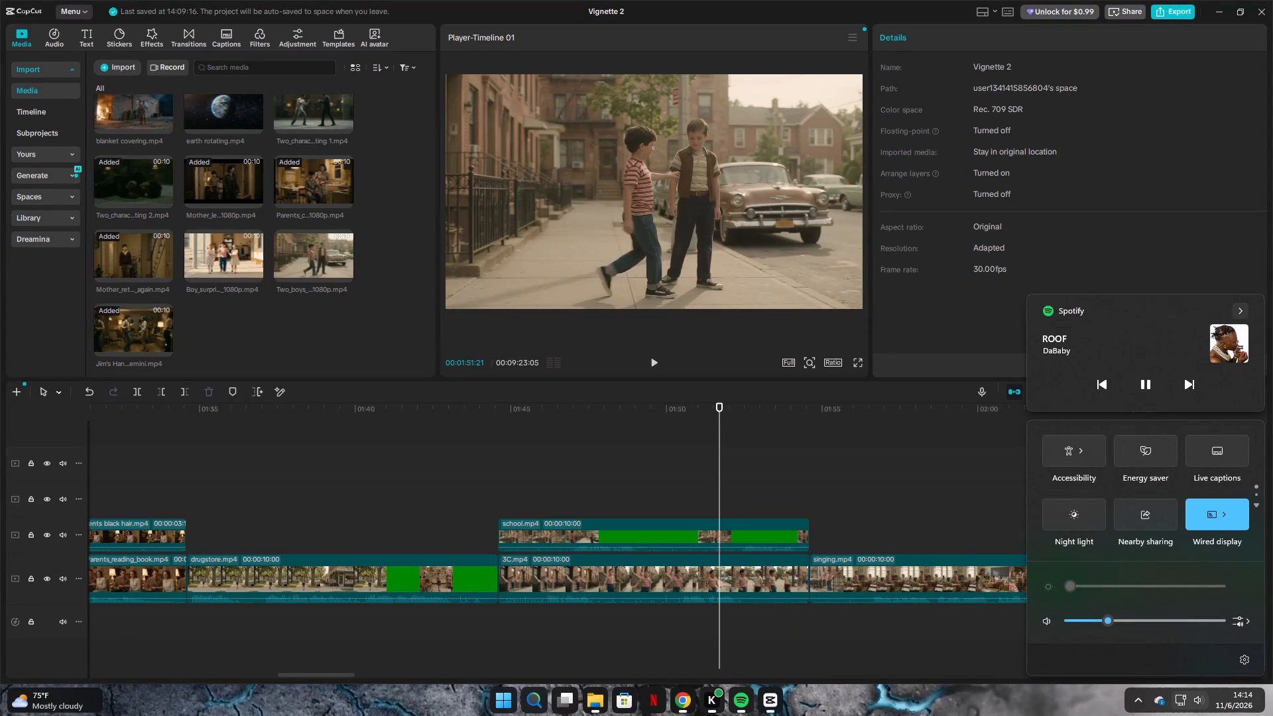
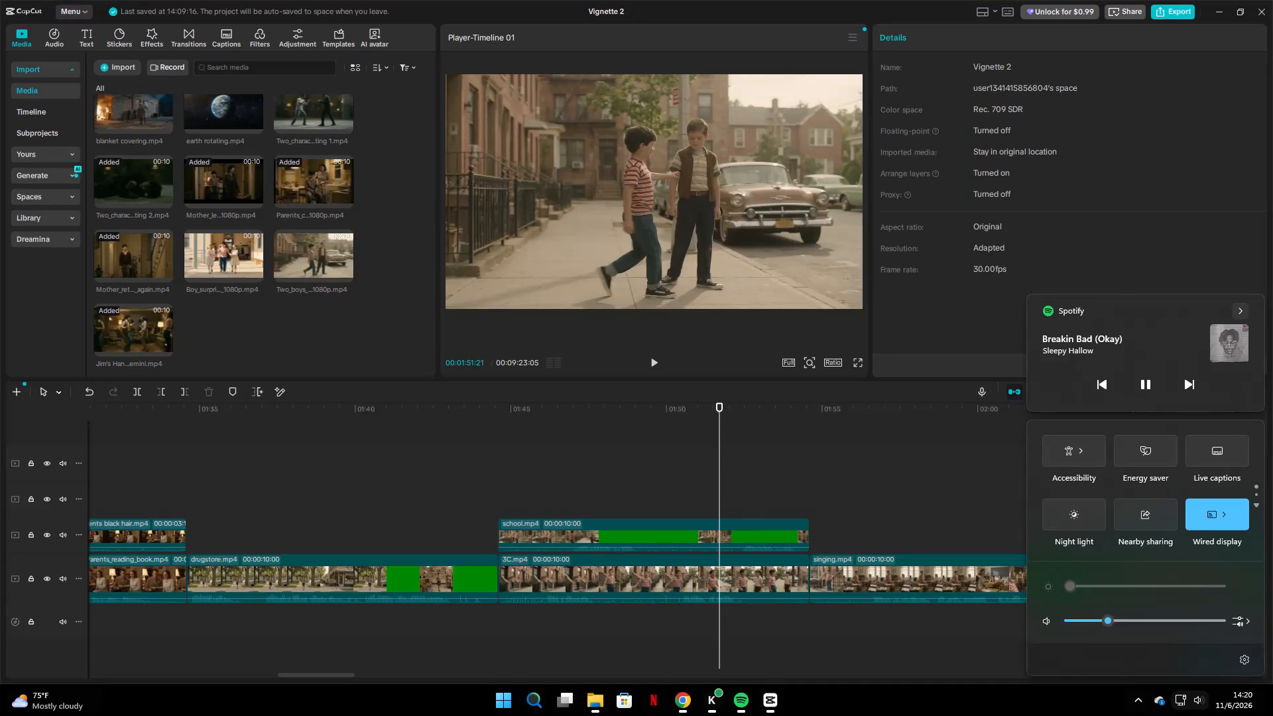
Play the street scene from about 01:45 and preview the imported Two_boys clip to compare them.
{"action": "left_click", "coordinate": [519, 489]}
{"action": "key", "text": "space"}
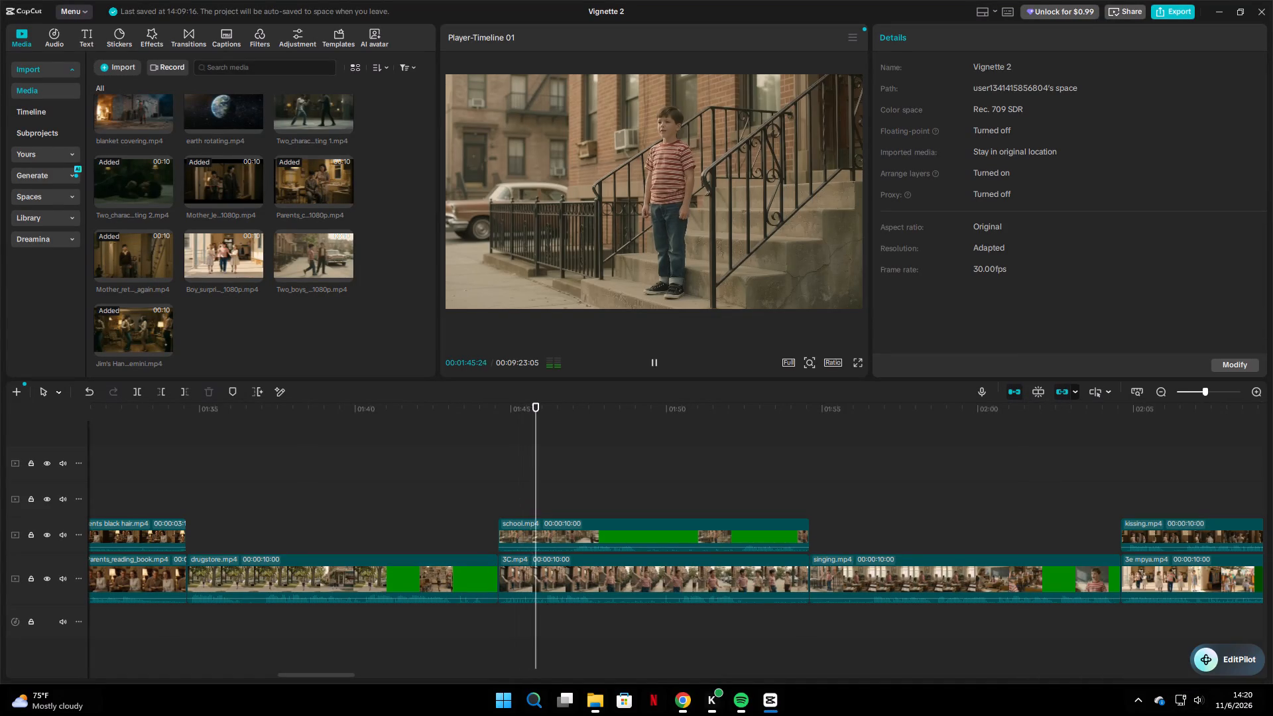
{"action": "left_click", "coordinate": [305, 270]}
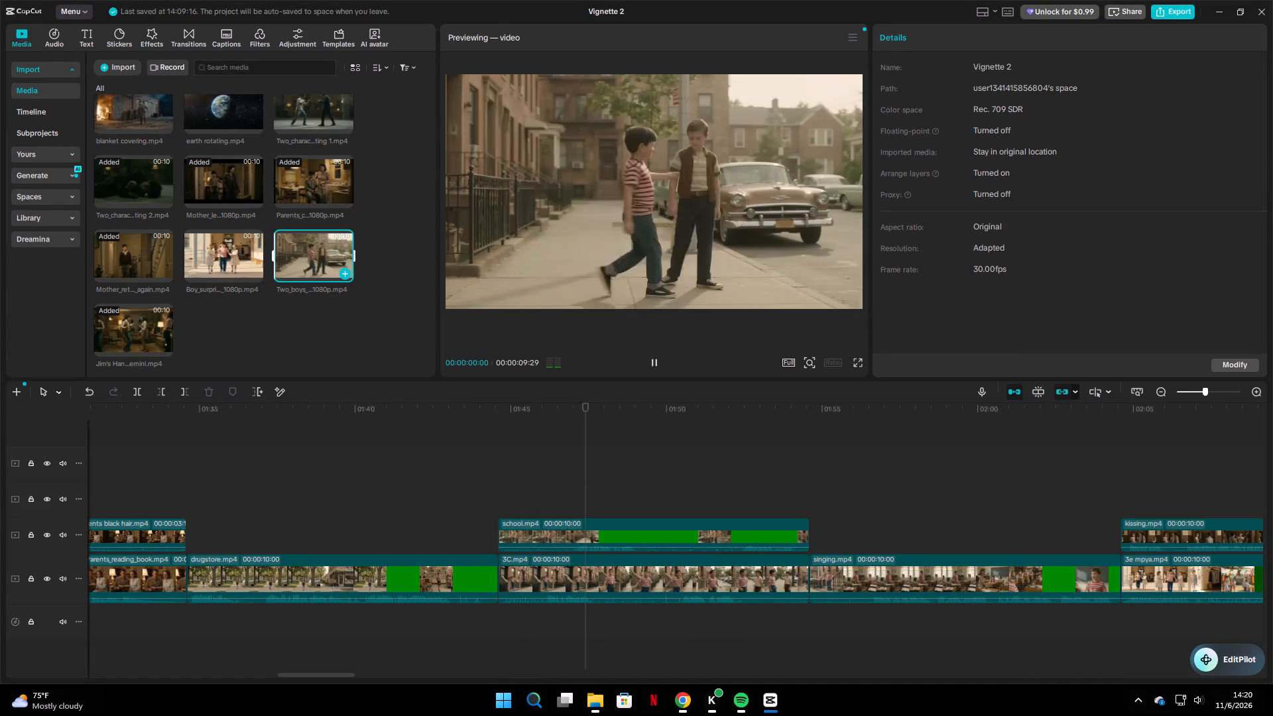
Look over the timeline's clip arrangement from the street scene through to about 05:00.
{"action": "scroll", "coordinate": [679, 515], "scroll_direction": "down", "scroll_amount": 11, "text": "ctrl"}
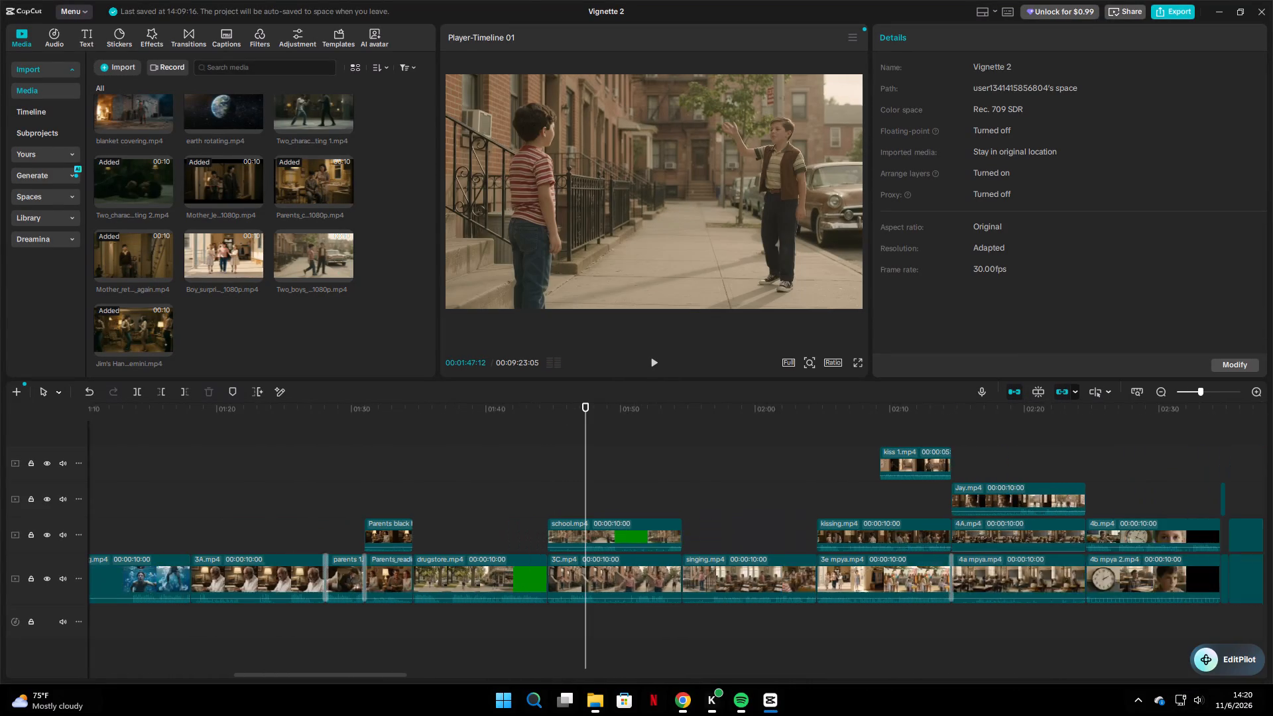
{"action": "scroll", "coordinate": [682, 514], "scroll_direction": "down", "scroll_amount": 6, "text": "ctrl"}
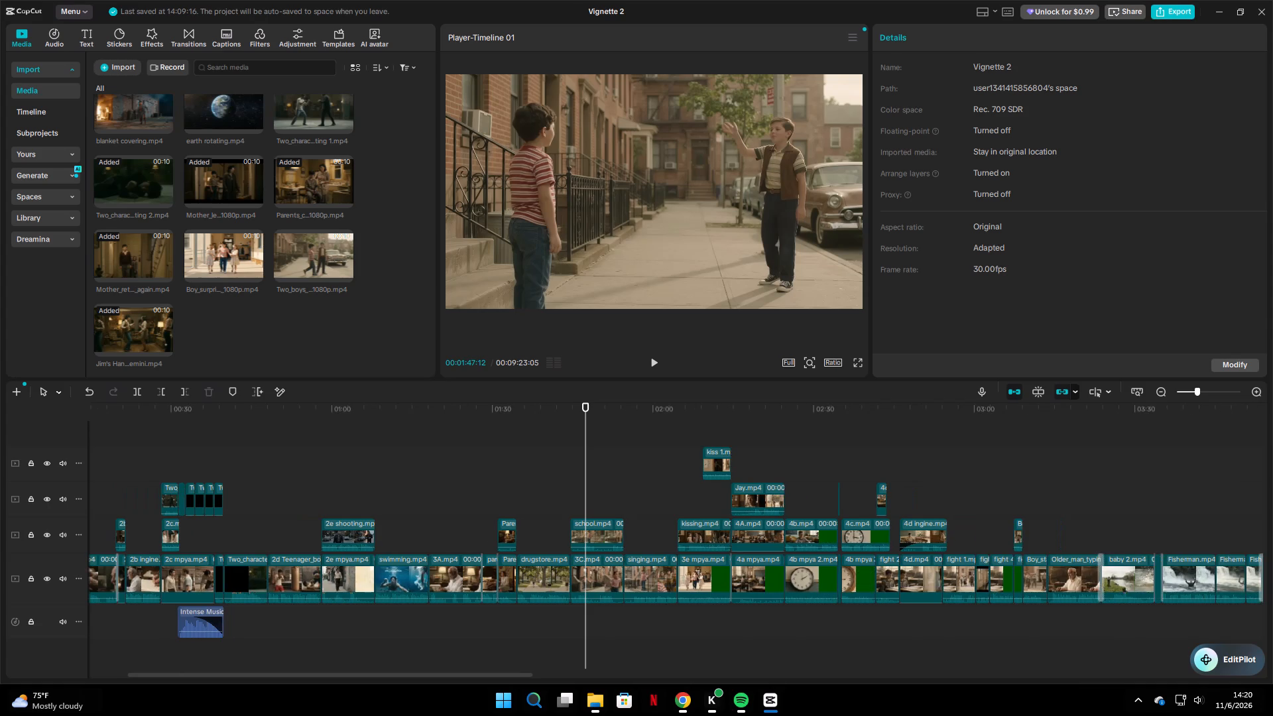
{"action": "scroll", "coordinate": [682, 512], "scroll_direction": "down", "scroll_amount": 2, "text": "ctrl"}
{"action": "left_click_drag", "start_coordinate": [540, 676], "coordinate": [613, 668]}
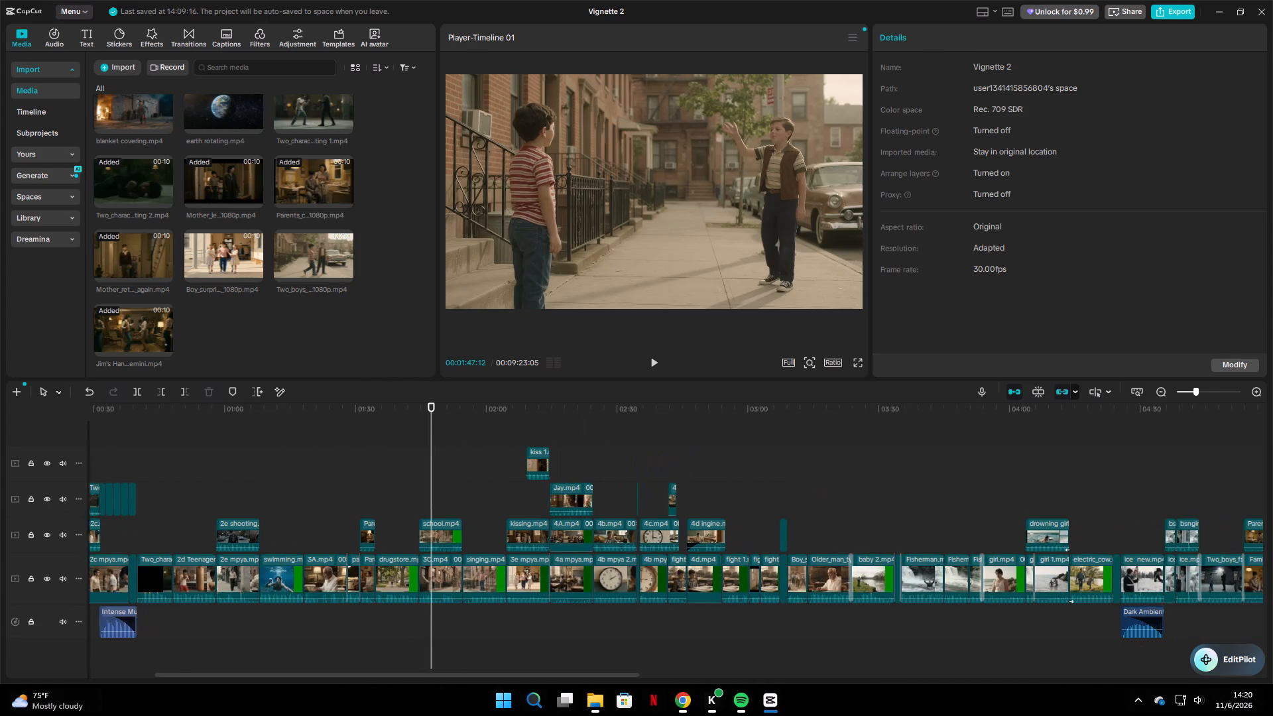
{"action": "left_click_drag", "start_coordinate": [613, 668], "coordinate": [619, 668]}
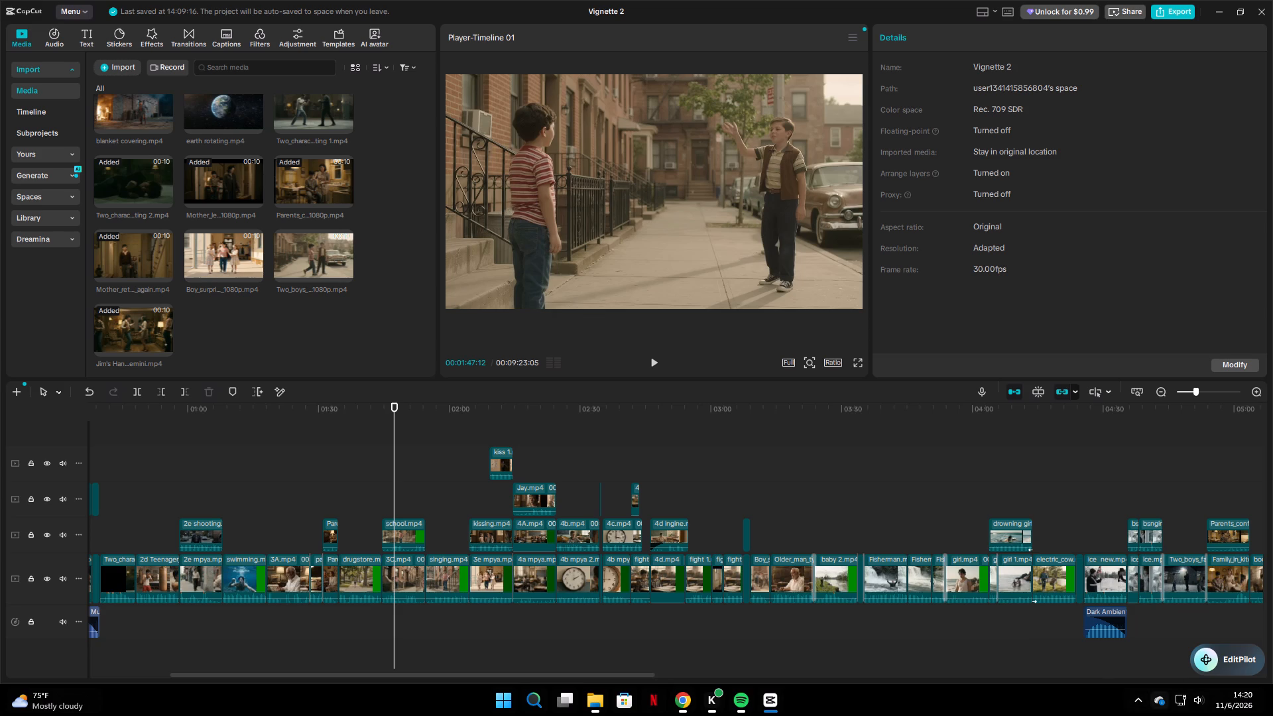
Raise the Windows system volume to 67.
{"action": "left_click", "coordinate": [1197, 697]}
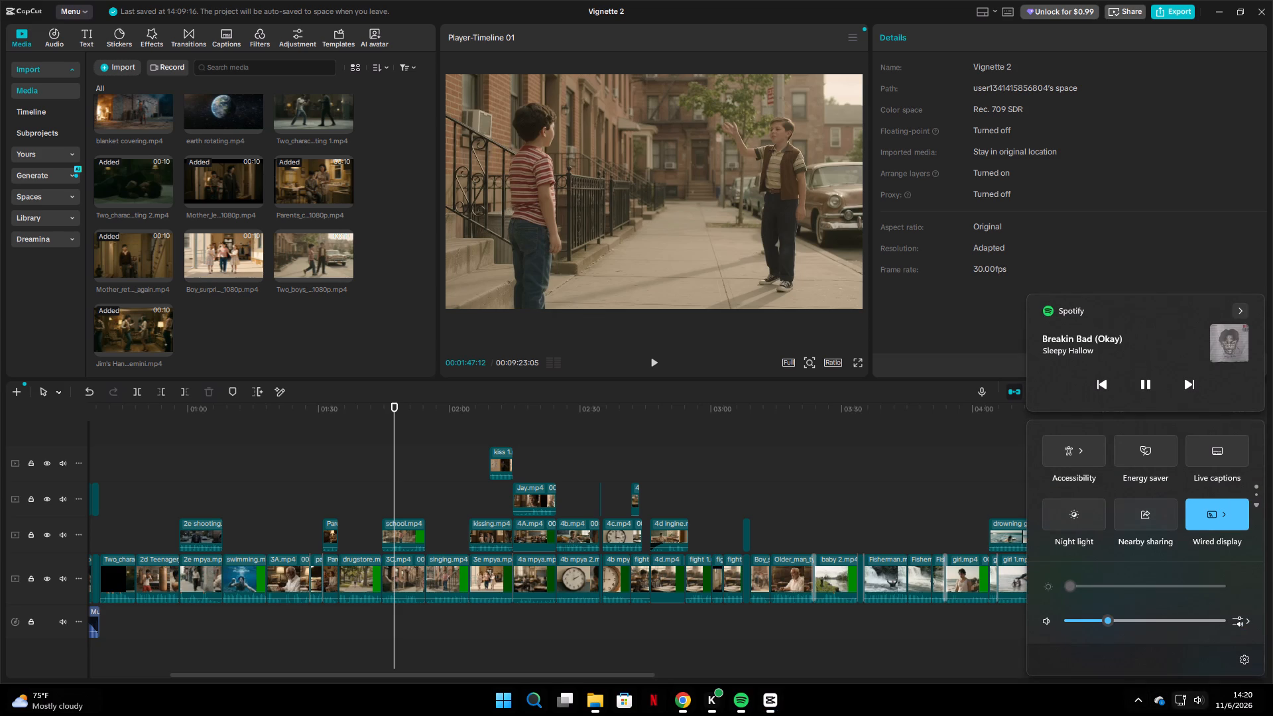
{"action": "left_click", "coordinate": [1153, 619]}
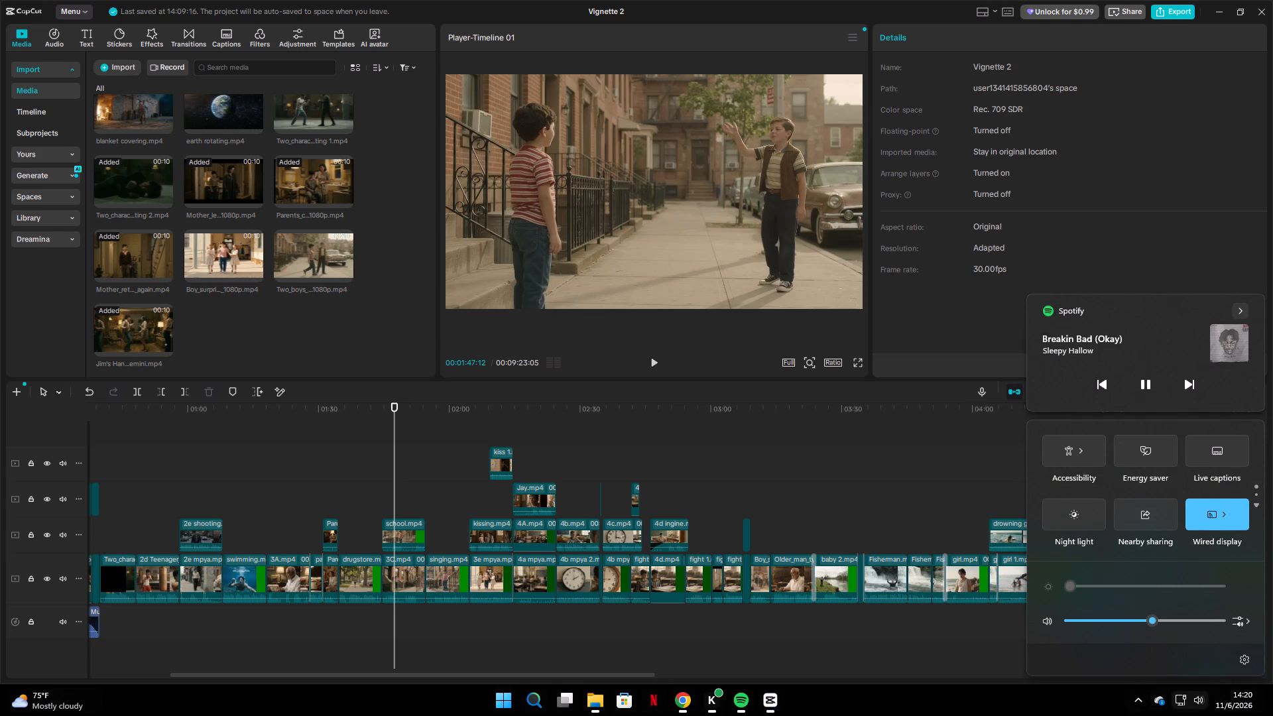
{"action": "left_click", "coordinate": [1169, 620]}
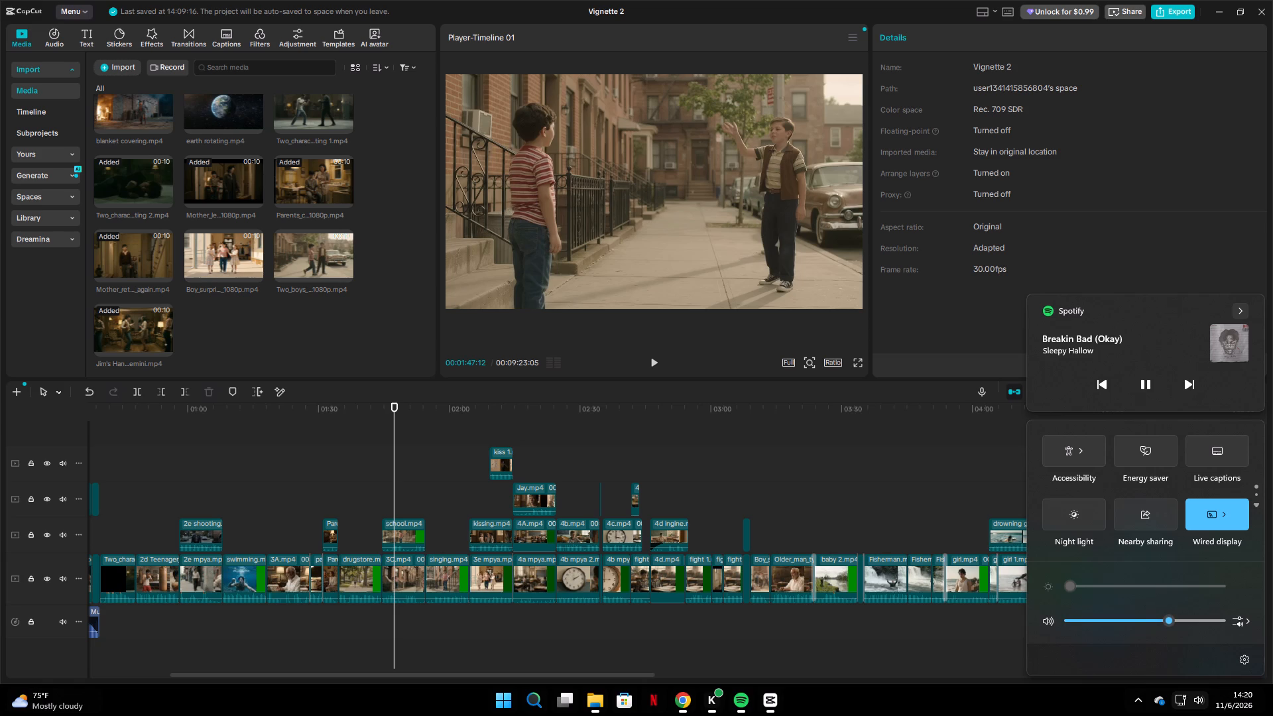
{"action": "left_click", "coordinate": [1178, 619]}
{"action": "left_click", "coordinate": [1174, 618]}
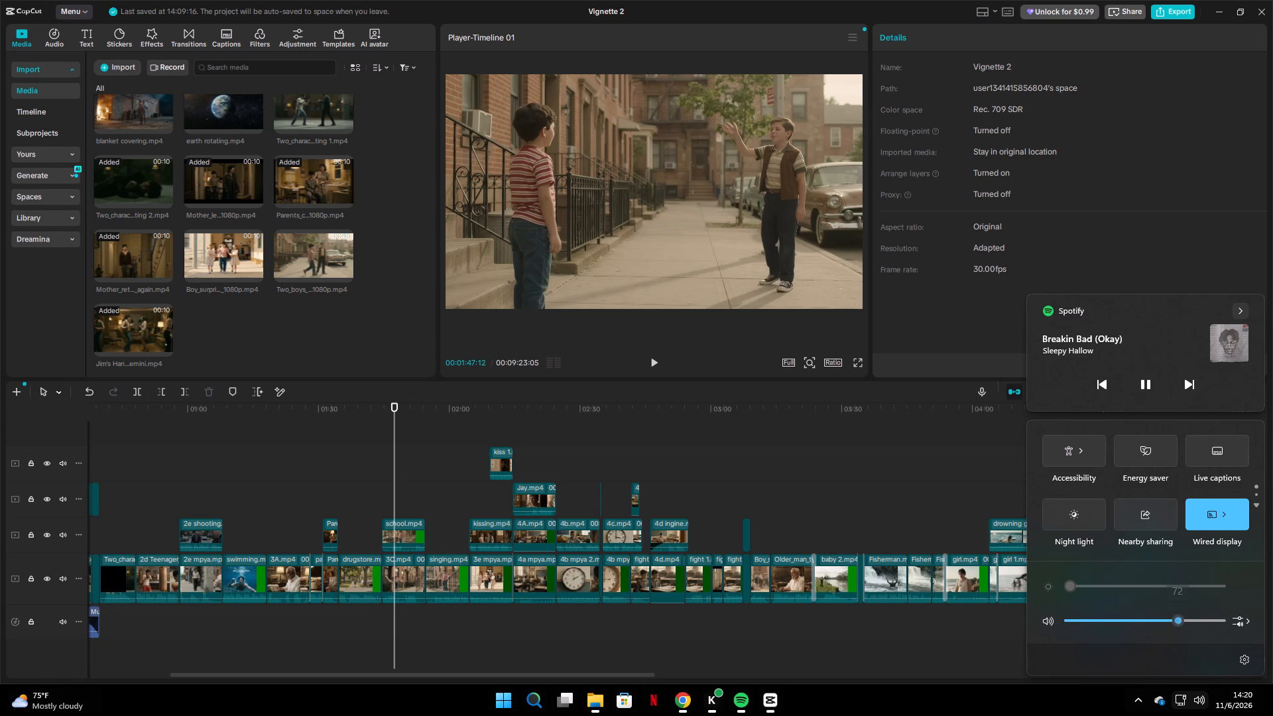
{"action": "left_click", "coordinate": [1172, 618]}
{"action": "left_click", "coordinate": [1172, 618]}
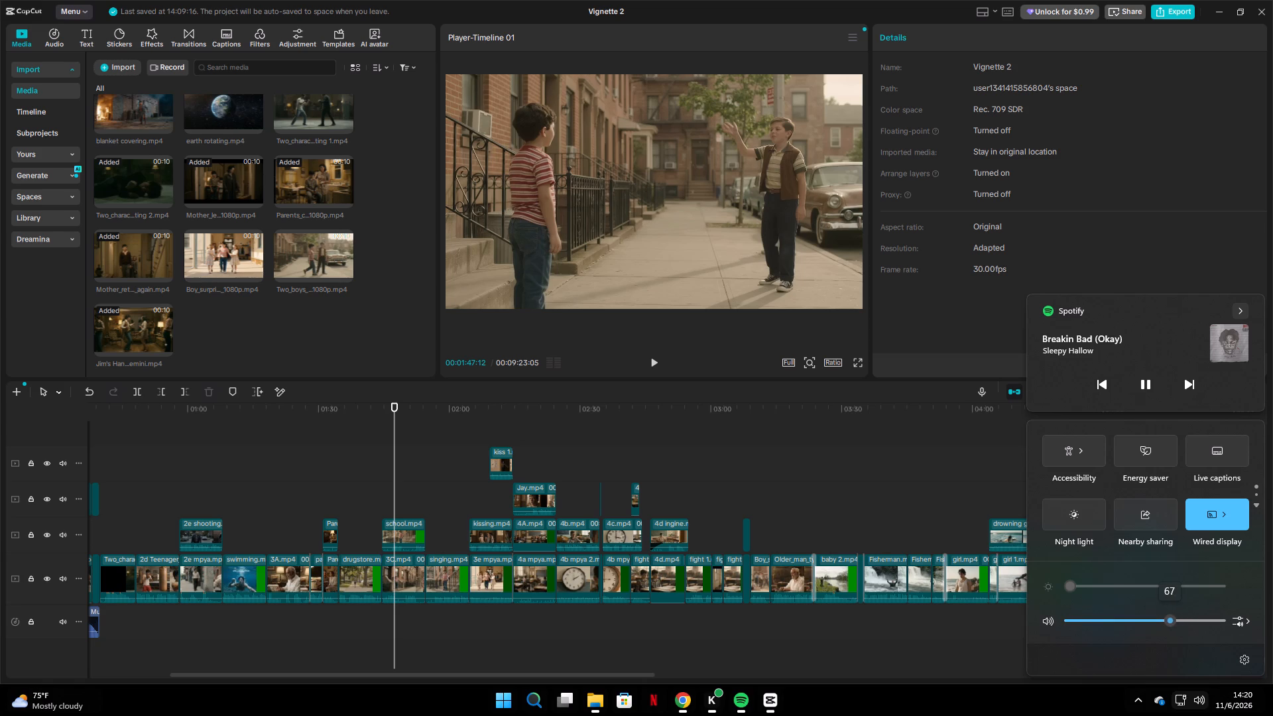
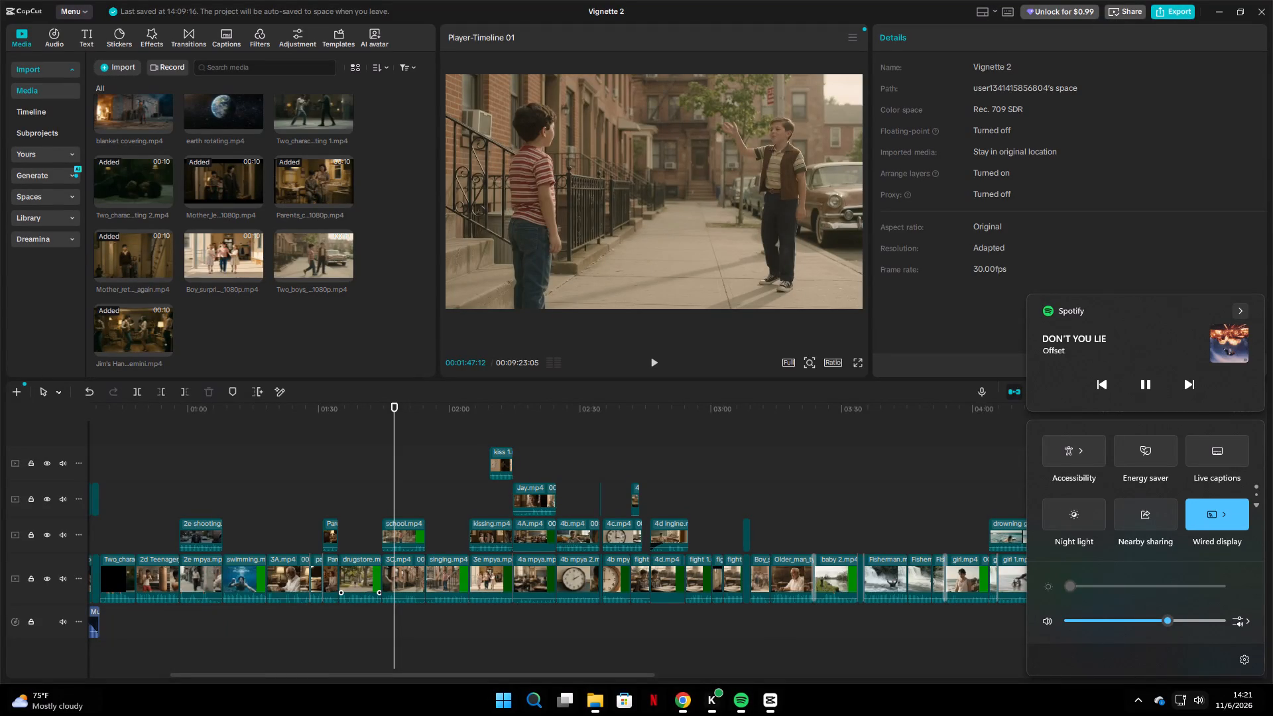
Play the street scene from about 01:46 through its cut to the singing.mp4 classroom clip at about 01:54.
{"action": "scroll", "coordinate": [383, 536], "scroll_direction": "up", "scroll_amount": 4, "text": "ctrl"}
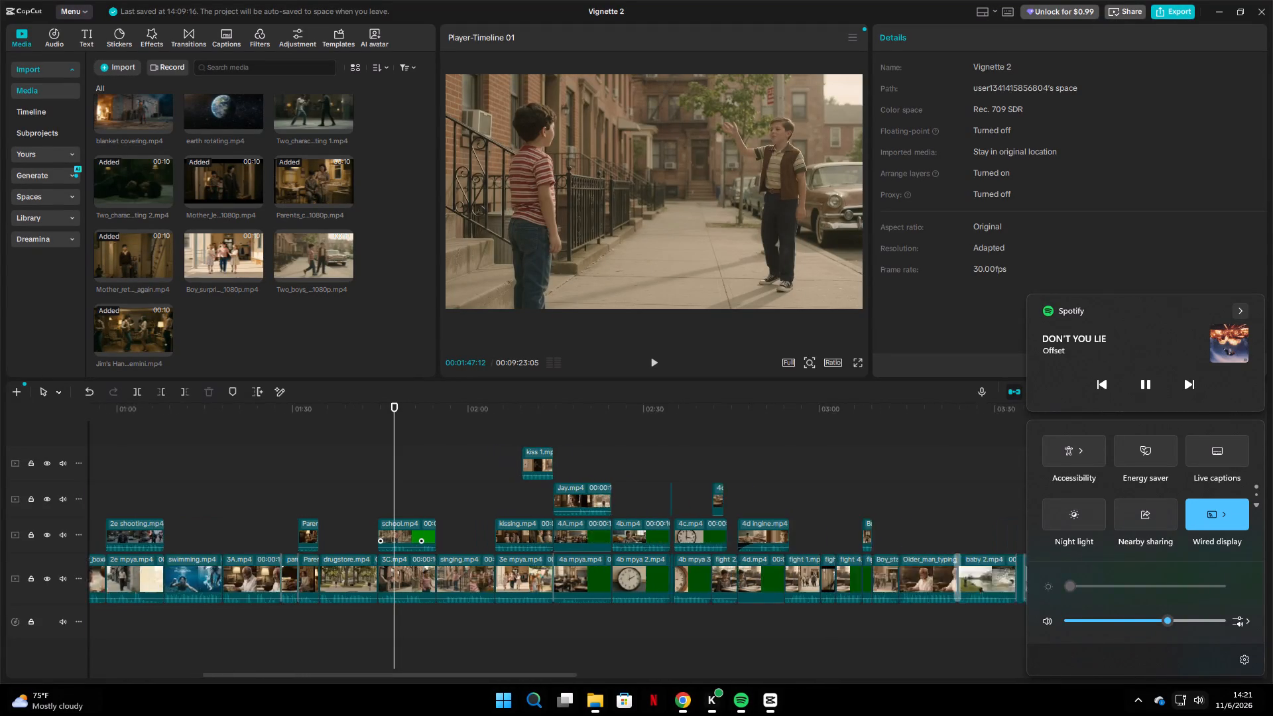
{"action": "scroll", "coordinate": [383, 536], "scroll_direction": "up", "scroll_amount": 8, "text": "ctrl"}
{"action": "key", "text": "space"}
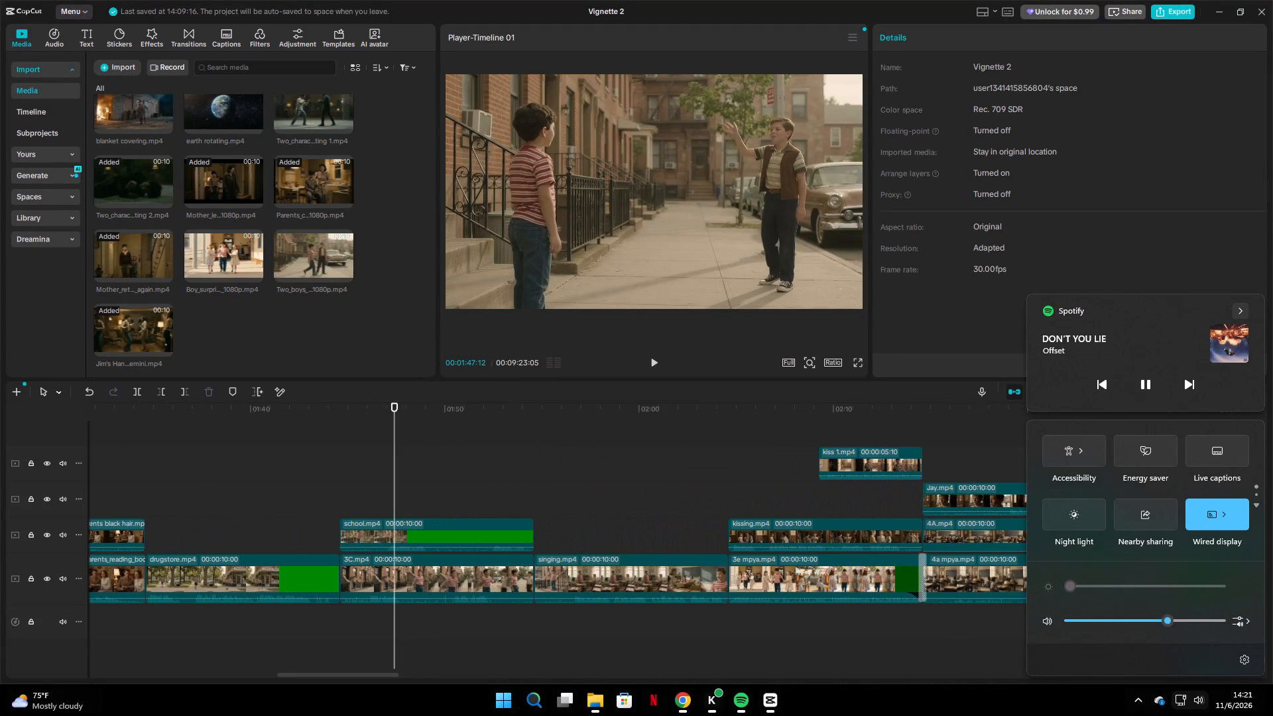
{"action": "left_click", "coordinate": [436, 501]}
{"action": "key", "text": "space"}
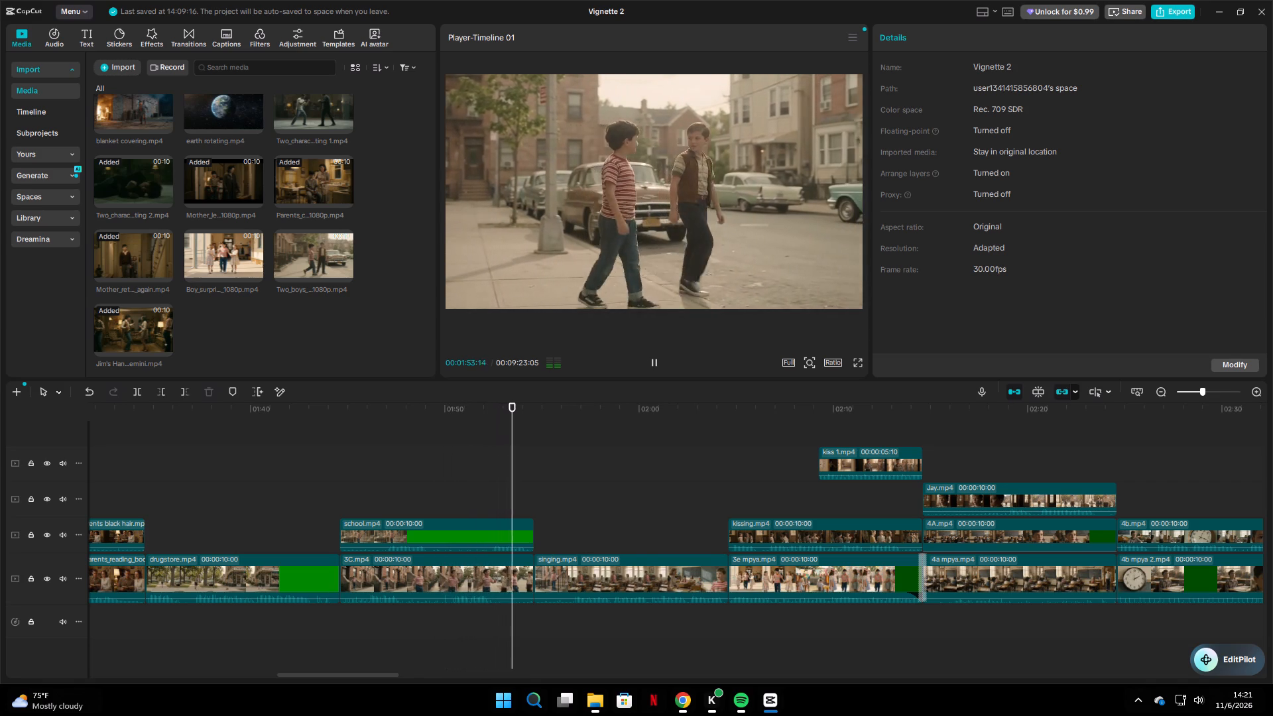
{"action": "key", "text": "space"}
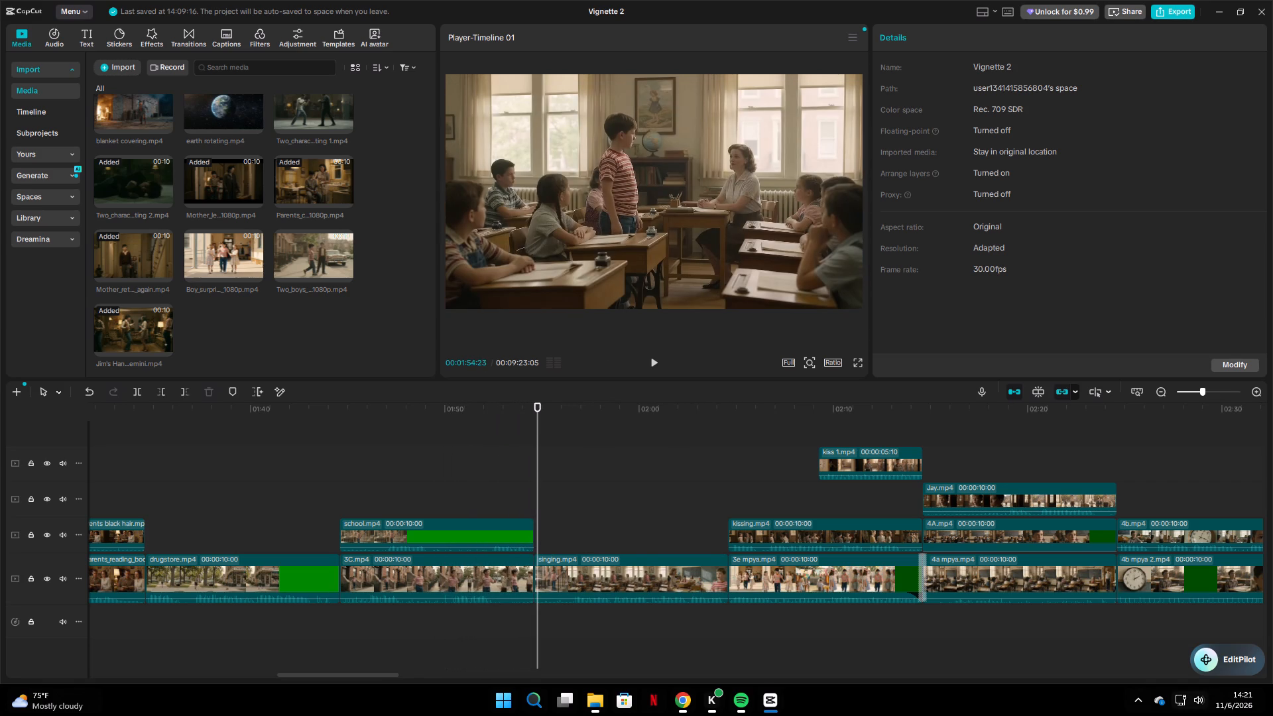
{"action": "left_click", "coordinate": [749, 656]}
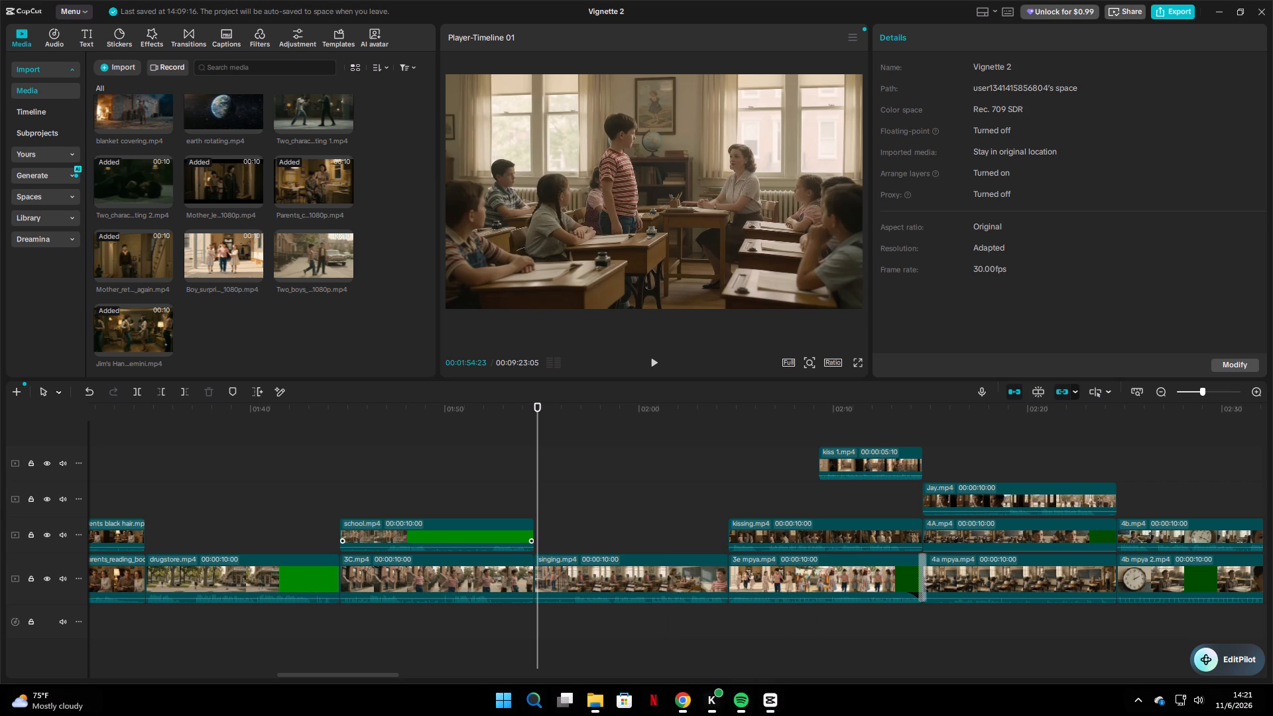
{"action": "left_click", "coordinate": [371, 504]}
{"action": "key", "text": "space"}
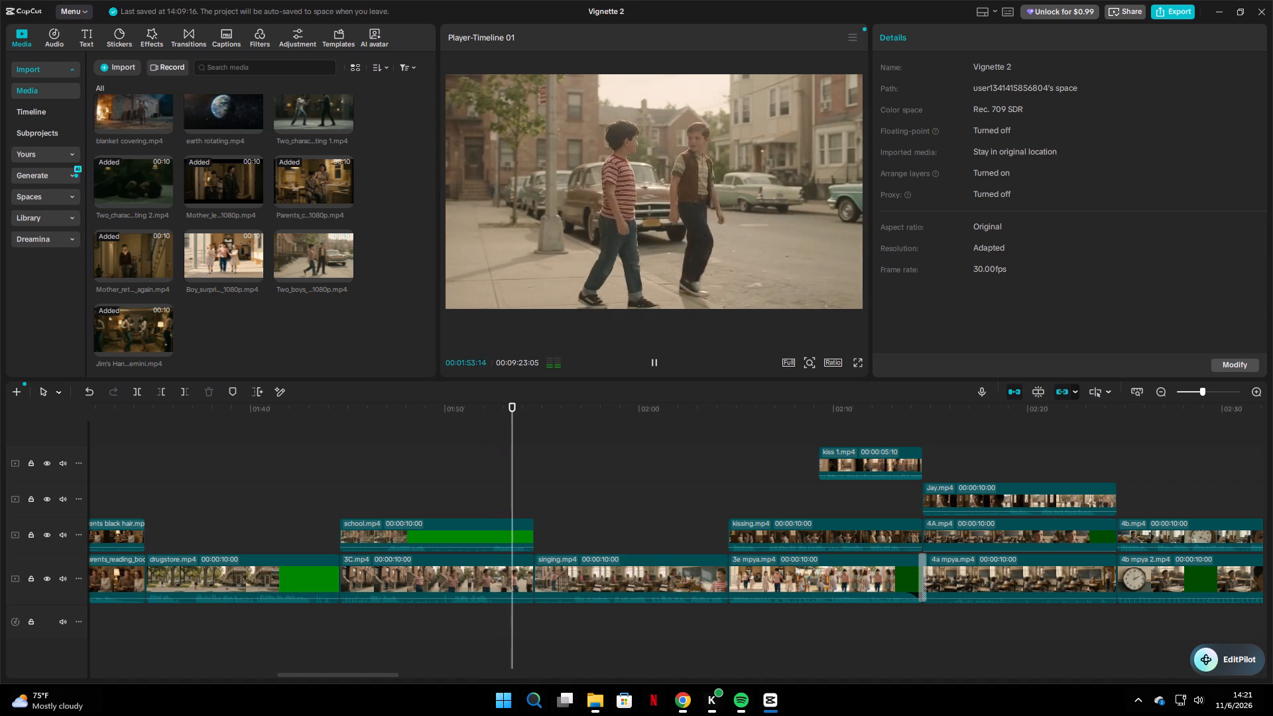
{"action": "key", "text": "space"}
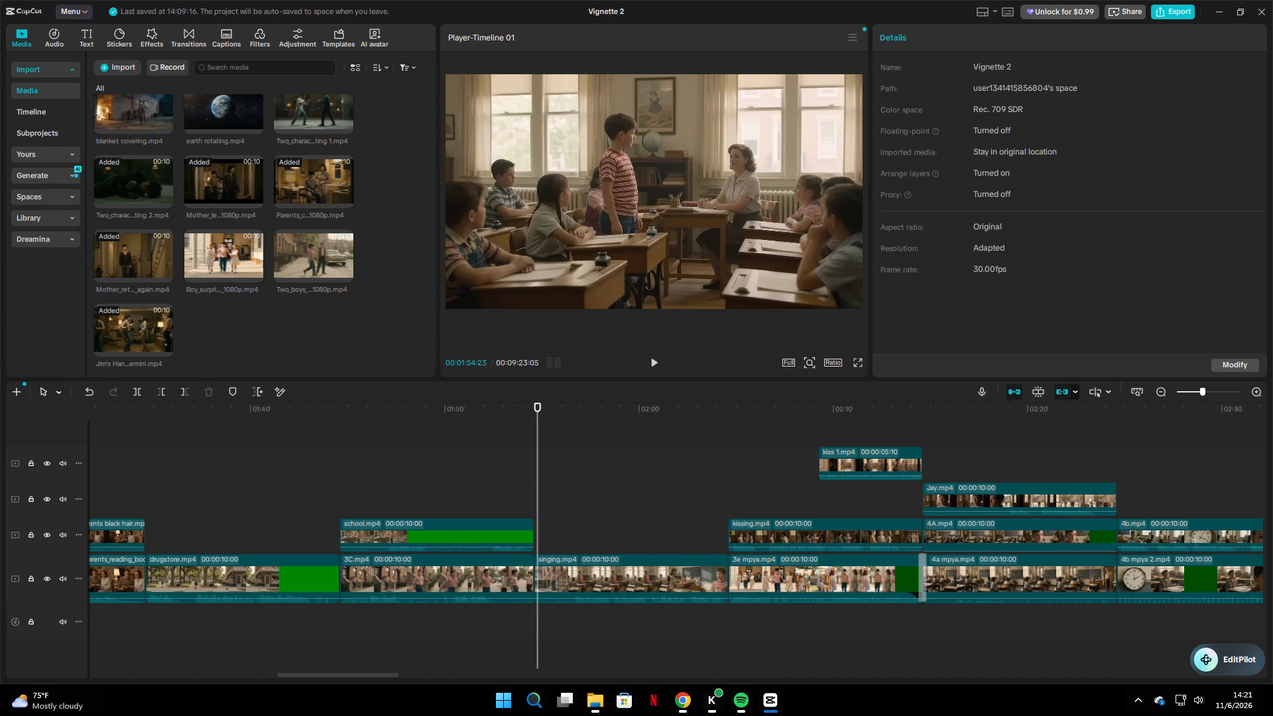
Preview the imported Two_boys street-running clip and insert it on the main track between 3C.mp4 and singing.mp4.
{"action": "left_click", "coordinate": [308, 269]}
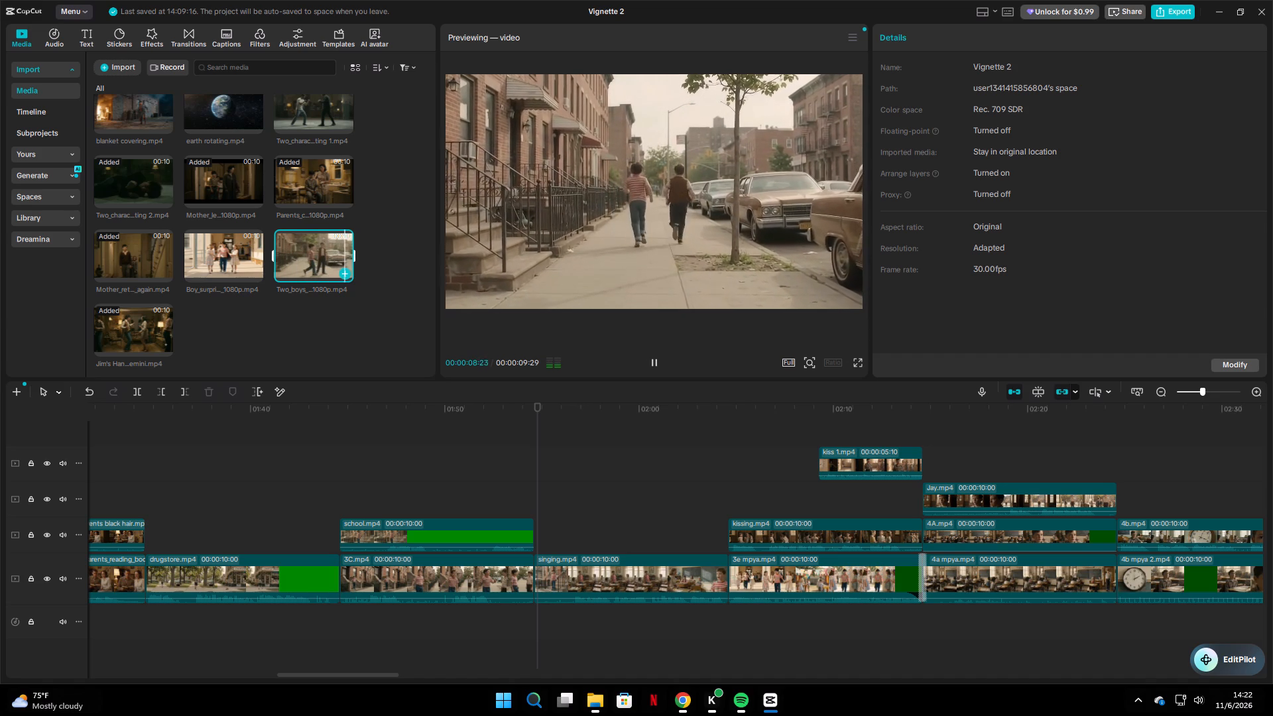
{"action": "left_click_drag", "start_coordinate": [312, 257], "coordinate": [515, 562]}
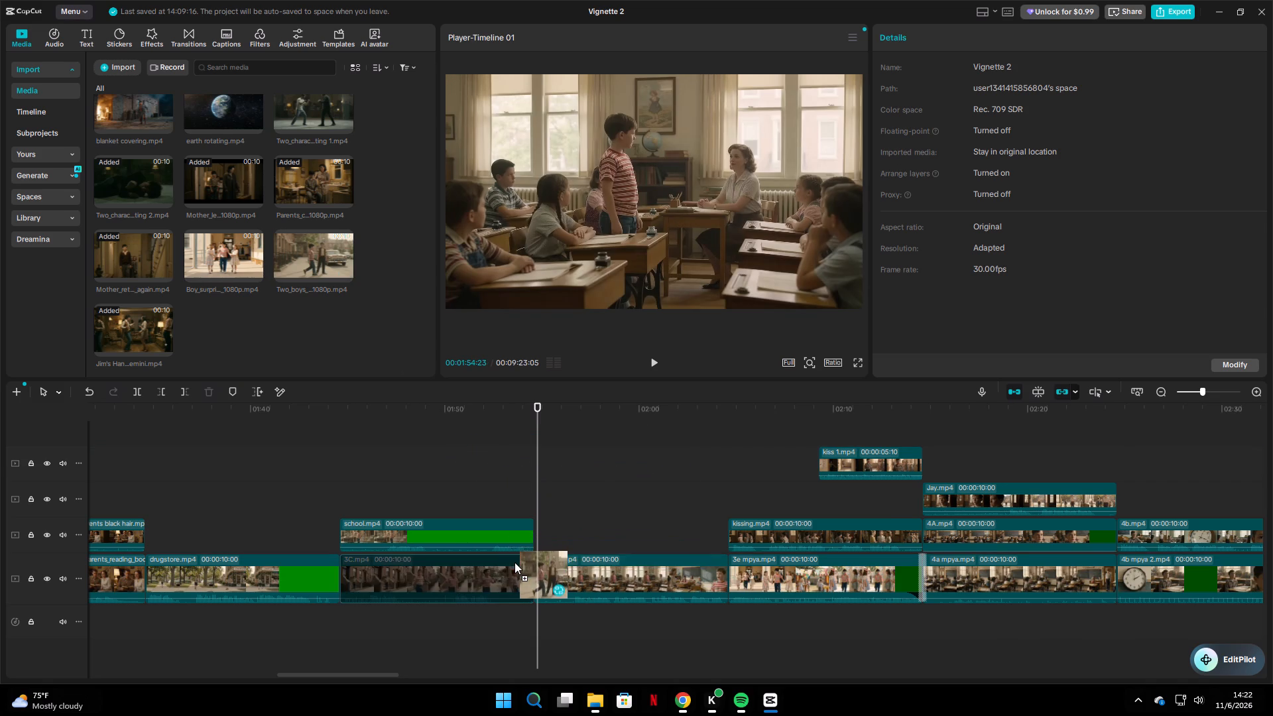
{"action": "left_click_drag", "start_coordinate": [515, 562], "coordinate": [526, 571]}
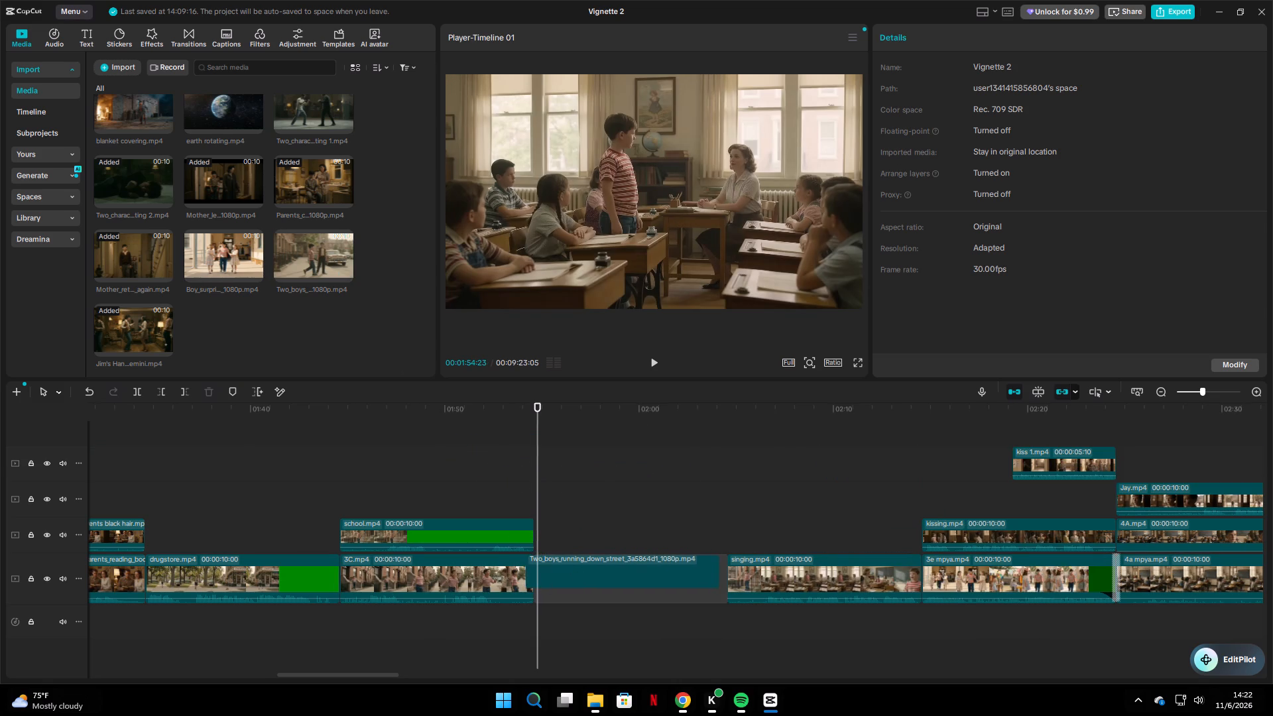
Play from about 01:51 across the cut from the street scene into the inserted Two_boys clip to check the continuity.
{"action": "scroll", "coordinate": [566, 531], "scroll_direction": "down", "scroll_amount": 13, "text": "ctrl"}
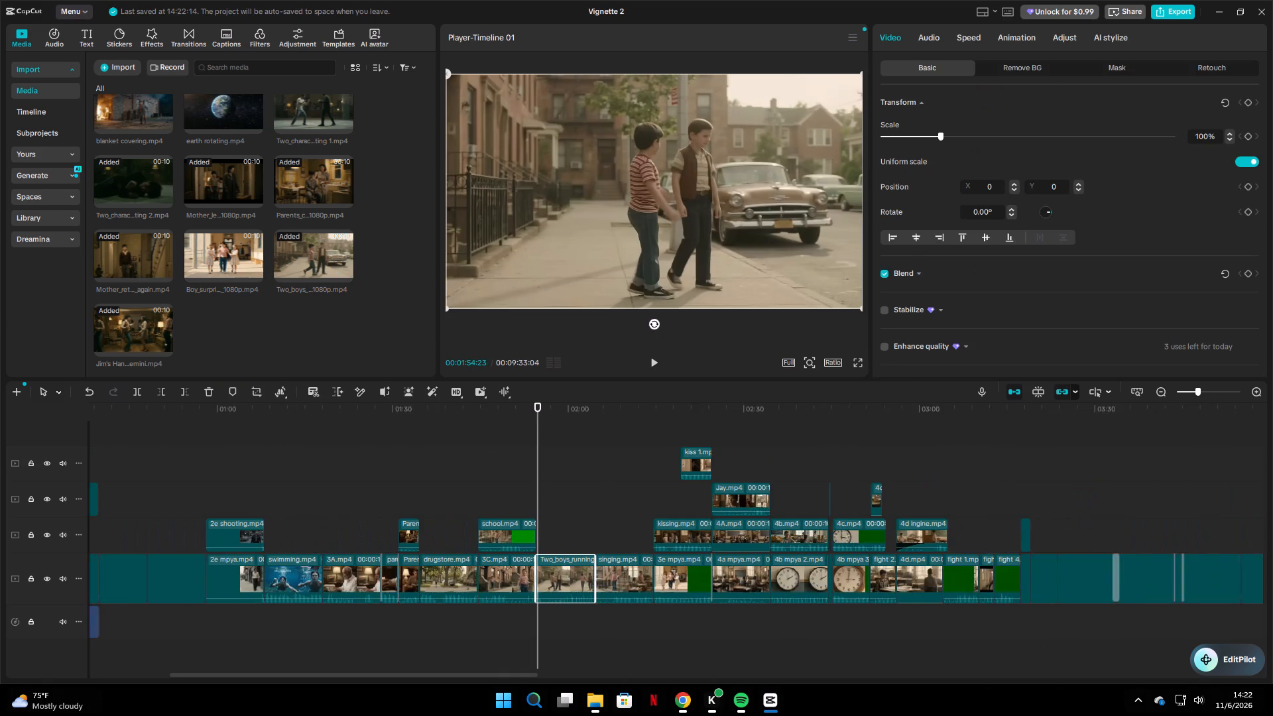
{"action": "scroll", "coordinate": [566, 528], "scroll_direction": "up", "scroll_amount": 9, "text": "ctrl"}
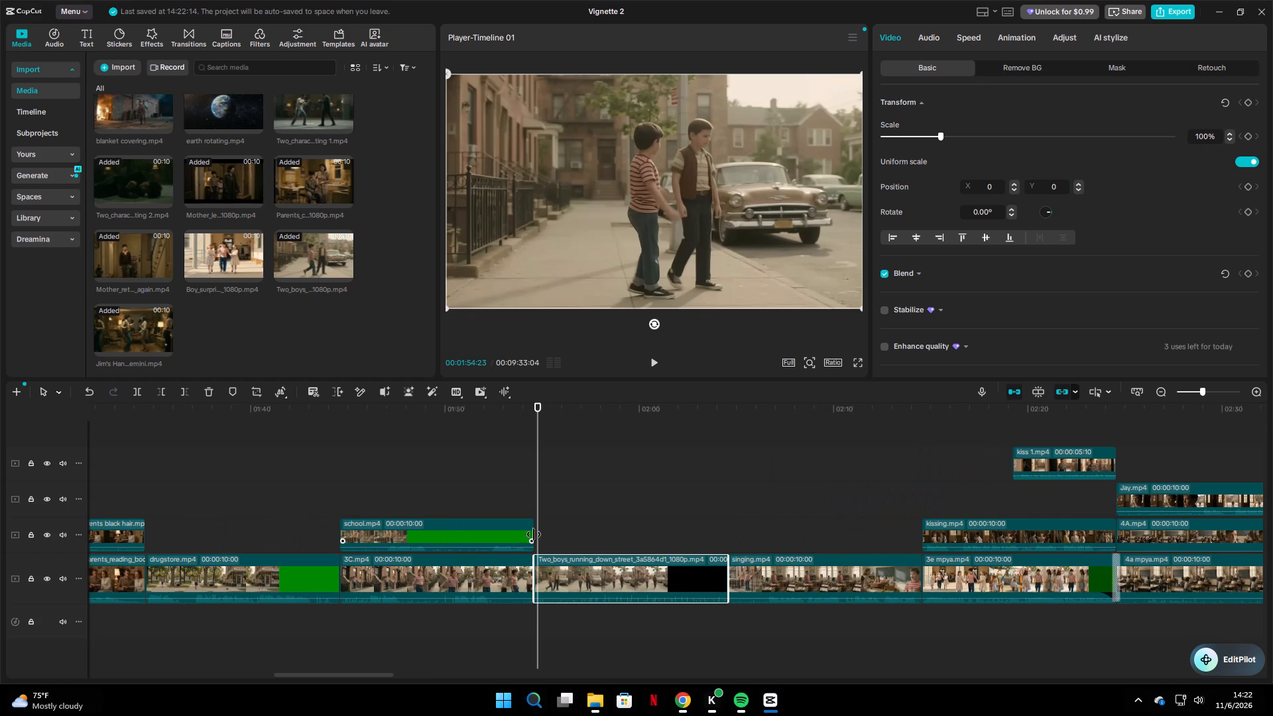
{"action": "scroll", "coordinate": [539, 532], "scroll_direction": "up", "scroll_amount": 1, "text": "ctrl"}
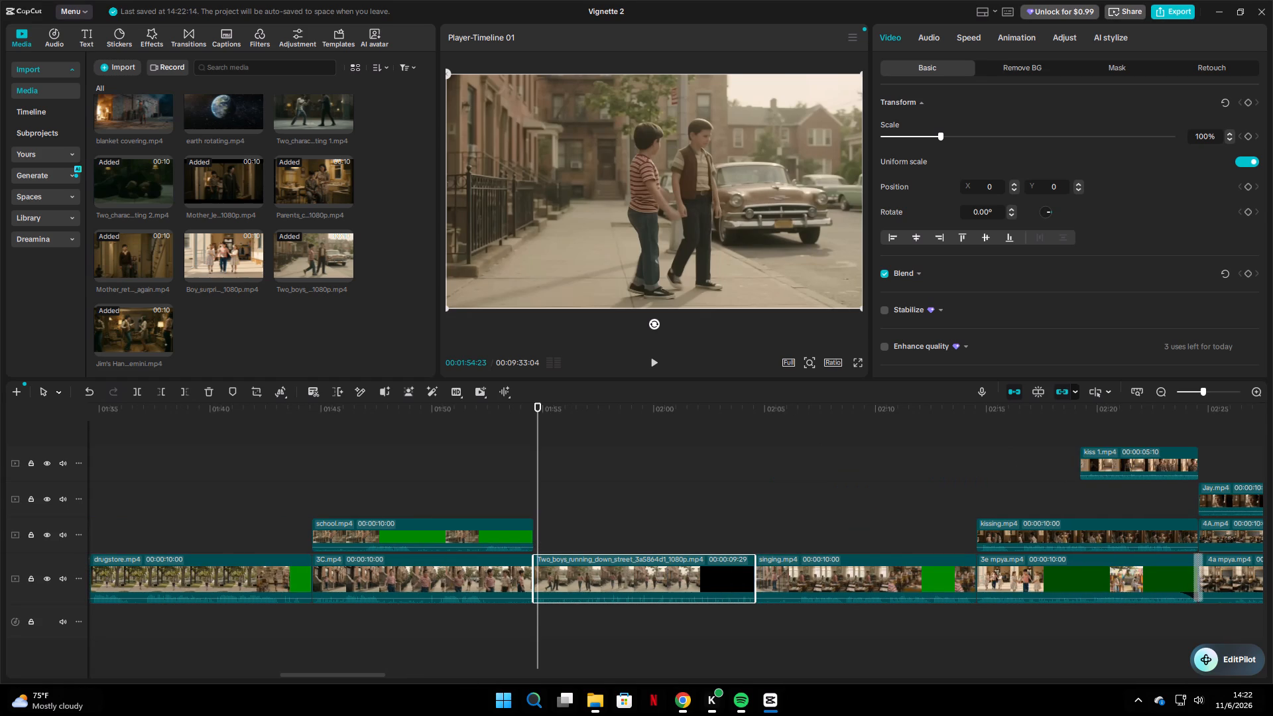
{"action": "left_click", "coordinate": [547, 540]}
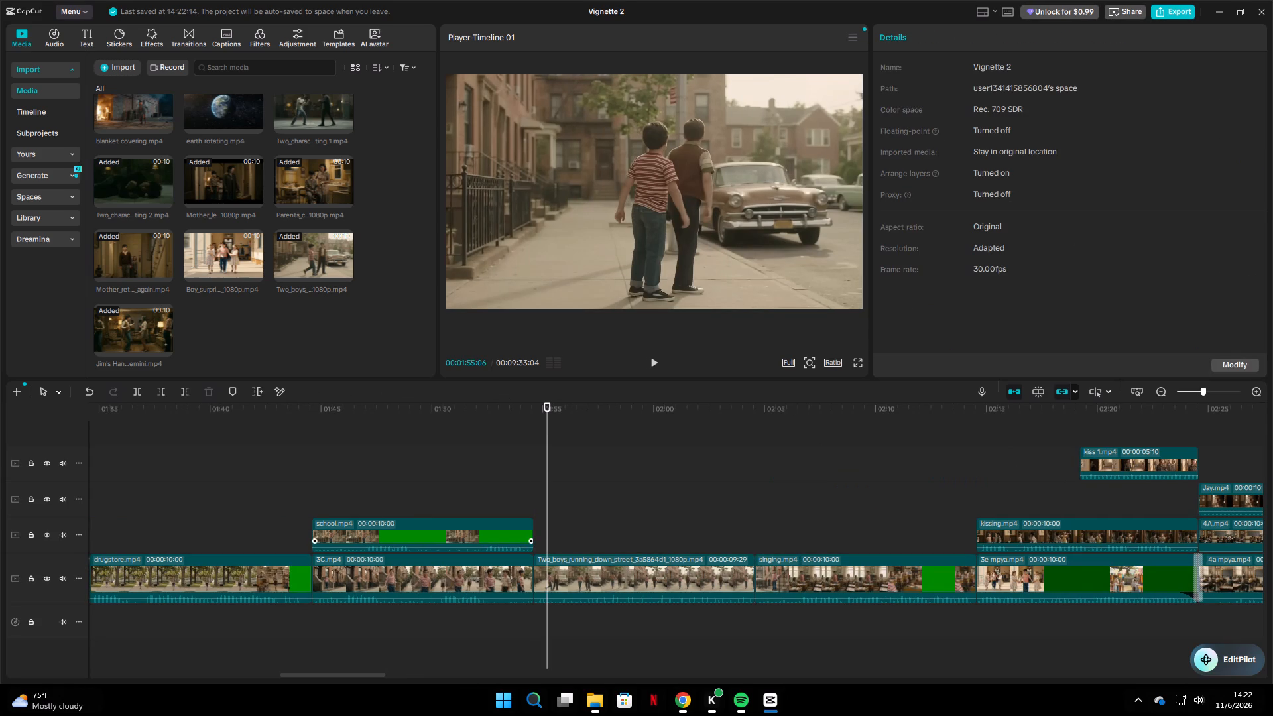
{"action": "left_click", "coordinate": [471, 569]}
{"action": "left_click", "coordinate": [456, 512]}
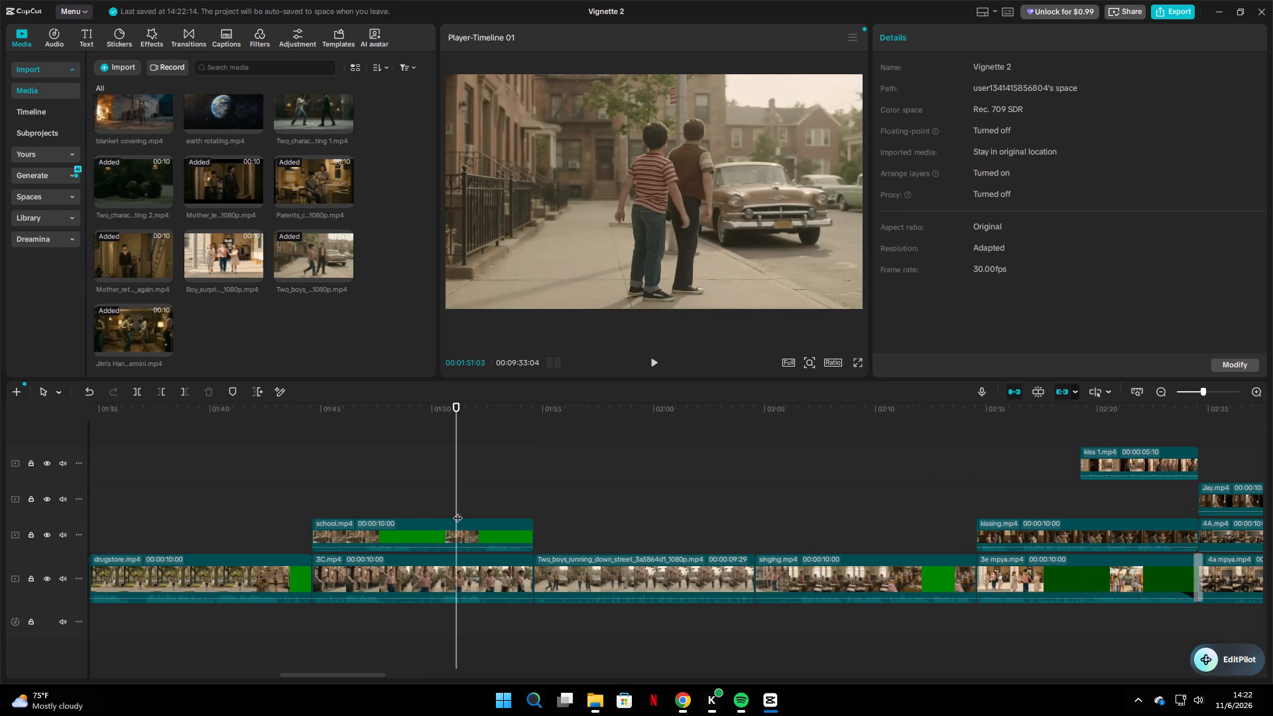
{"action": "key", "text": "space"}
{"action": "key", "text": "space"}
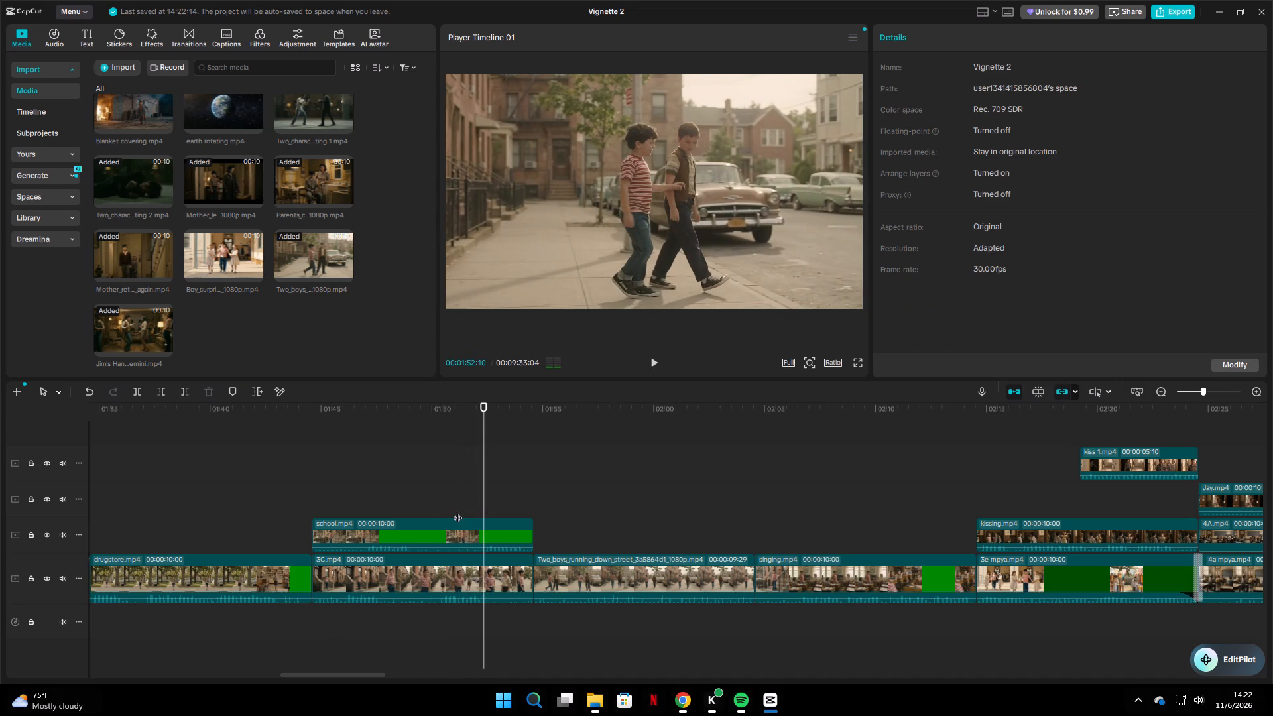
{"action": "key", "text": "space"}
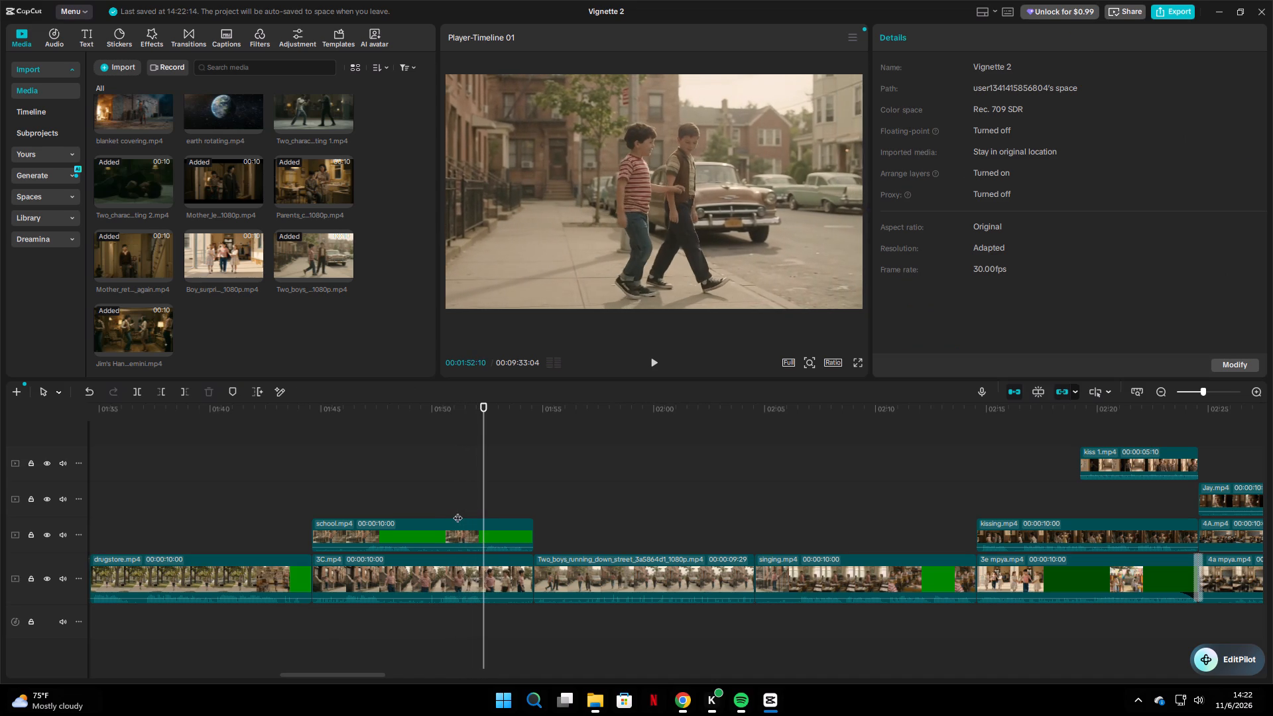
{"action": "left_click", "coordinate": [455, 512]}
{"action": "key", "text": "space"}
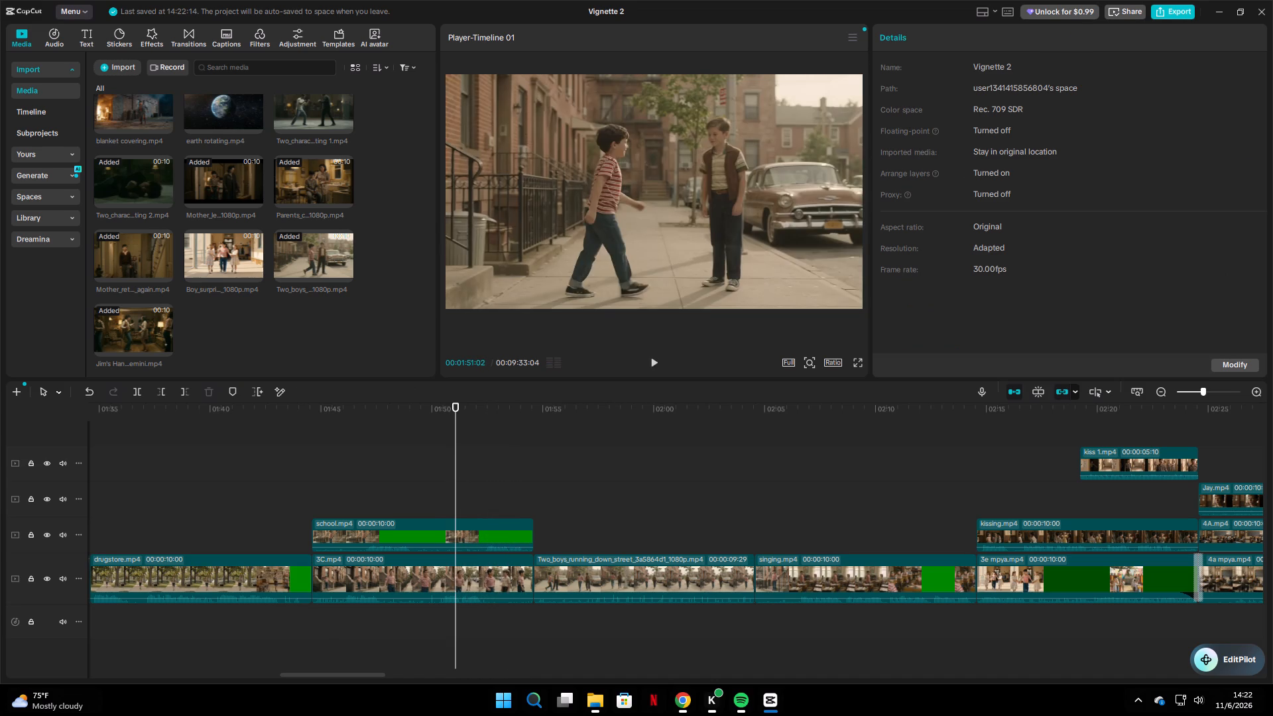
{"action": "key", "text": "space"}
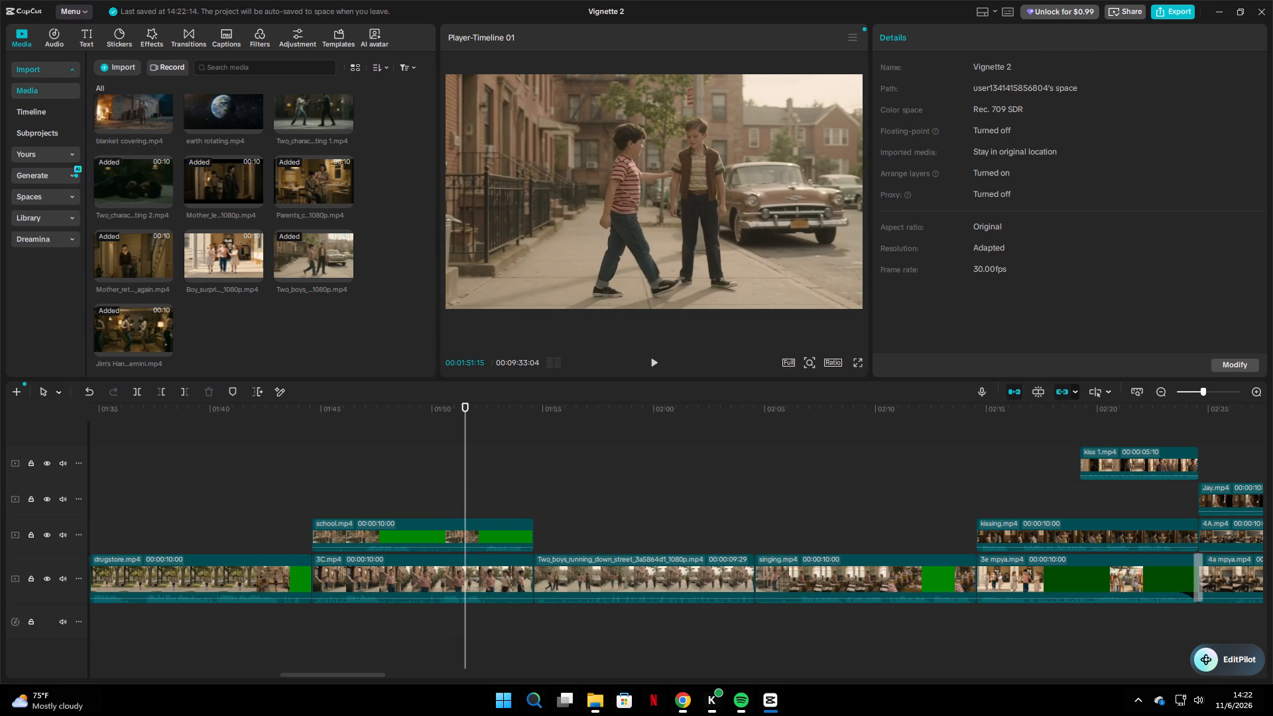
{"action": "key", "text": "space"}
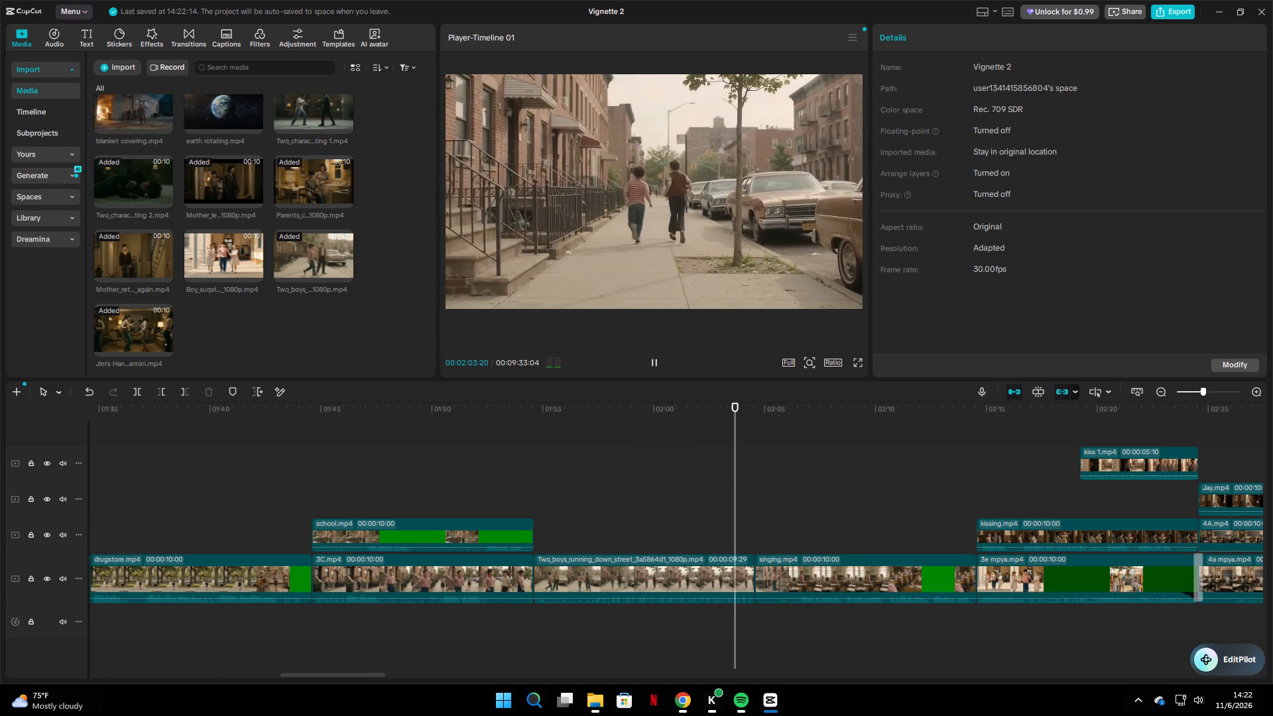
Examine the Two_boys running clip frame by frame backwards from about 01:58:10 to 01:56:11.
{"action": "left_click", "coordinate": [617, 537]}
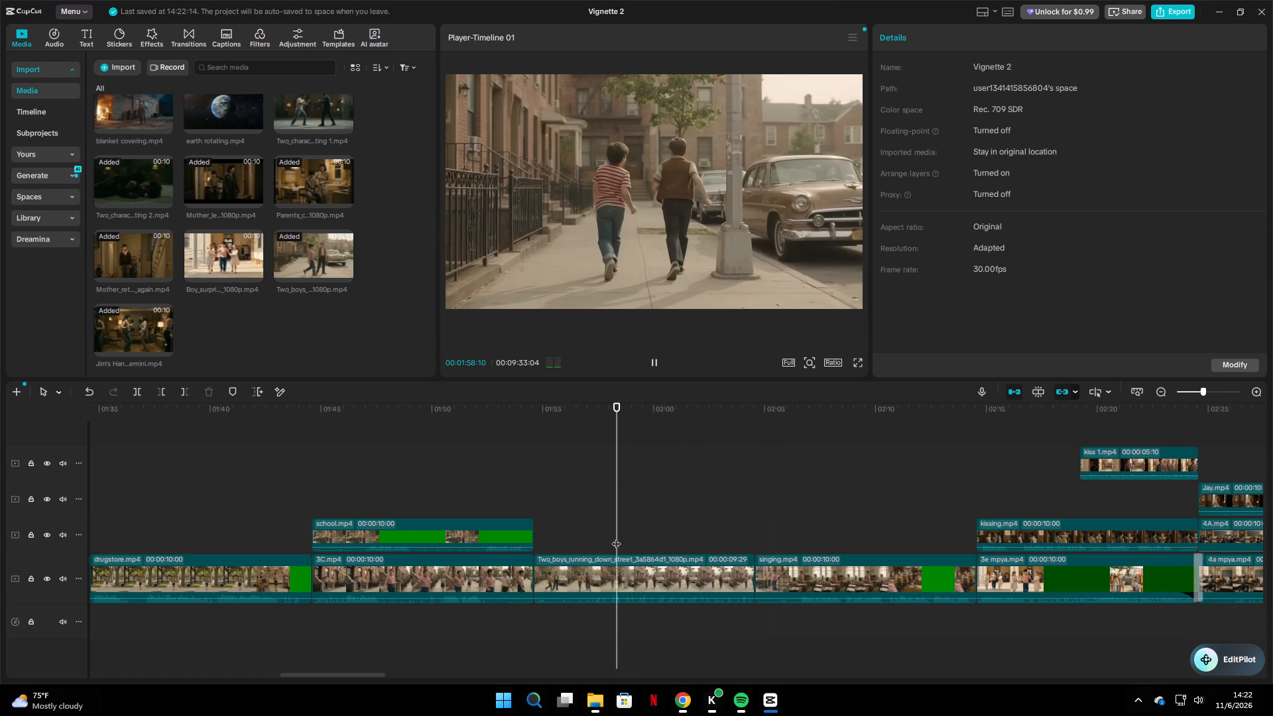
{"action": "key", "text": "Left"}
{"action": "key", "text": "Left"}
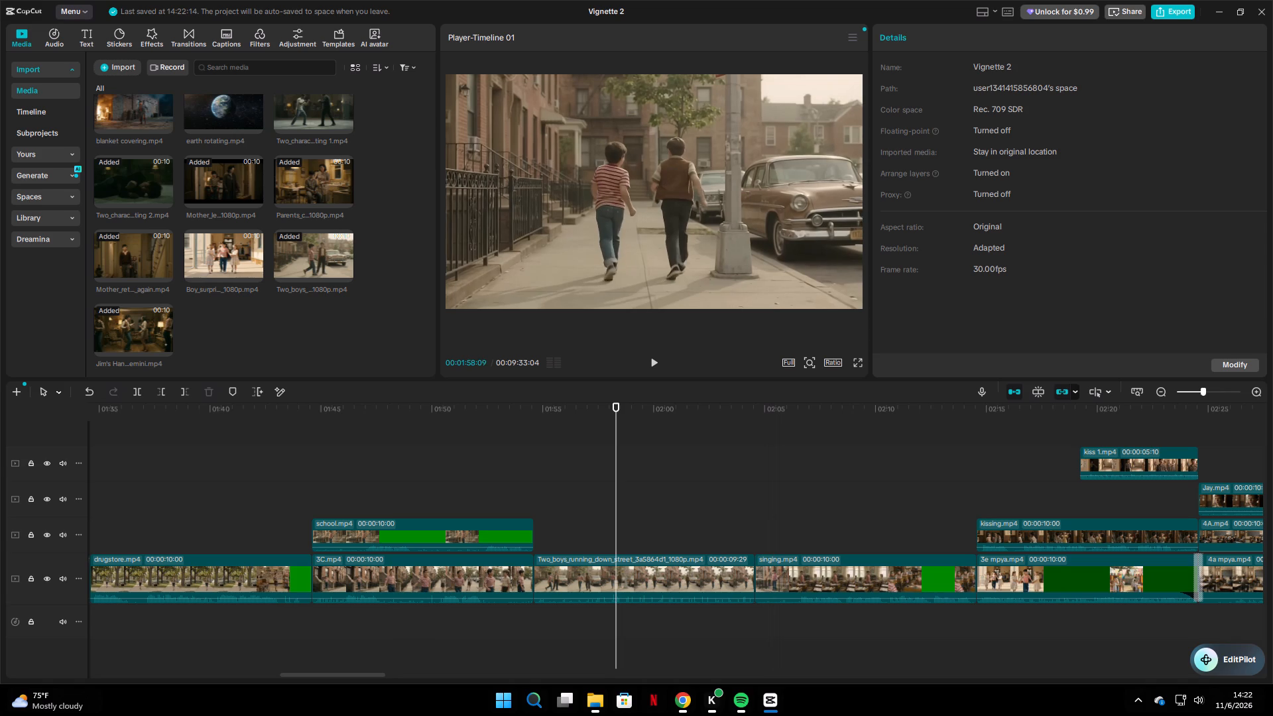
{"action": "key", "text": "Left"}
{"action": "key", "text": "Left"}
{"action": "key", "text": "Left"}
{"action": "key", "text": "Left"}
{"action": "key", "text": "Left"}
{"action": "key", "text": "Left"}
{"action": "key", "text": "Left"}
{"action": "key", "text": "Left"}
{"action": "key", "text": "Left"}
{"action": "key", "text": "Left"}
{"action": "key", "text": "Left"}
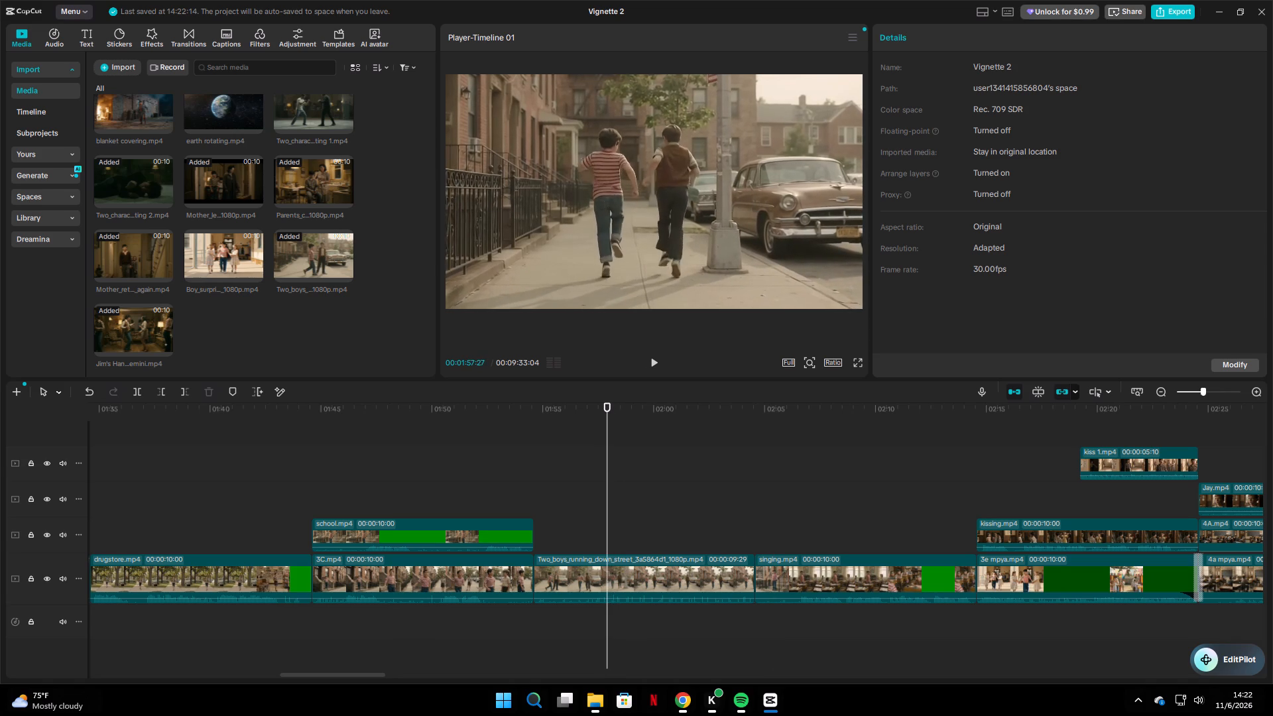
{"action": "key", "text": "Left"}
{"action": "key", "text": "Left"}
{"action": "key", "text": "Left"}
{"action": "key", "text": "Left"}
{"action": "key", "text": "Left"}
{"action": "key", "text": "Left"}
{"action": "key", "text": "Left"}
{"action": "key", "text": "Left"}
{"action": "key", "text": "Left"}
{"action": "key", "text": "Left"}
{"action": "key", "text": "Left"}
{"action": "key", "text": "Left"}
{"action": "key", "text": "Left"}
{"action": "key", "text": "Left"}
{"action": "key", "text": "Left"}
{"action": "key", "text": "Left"}
{"action": "key", "text": "Left"}
{"action": "key", "text": "Left"}
{"action": "key", "text": "Left"}
{"action": "key", "text": "Left"}
{"action": "key", "text": "Left"}
{"action": "key", "text": "Left"}
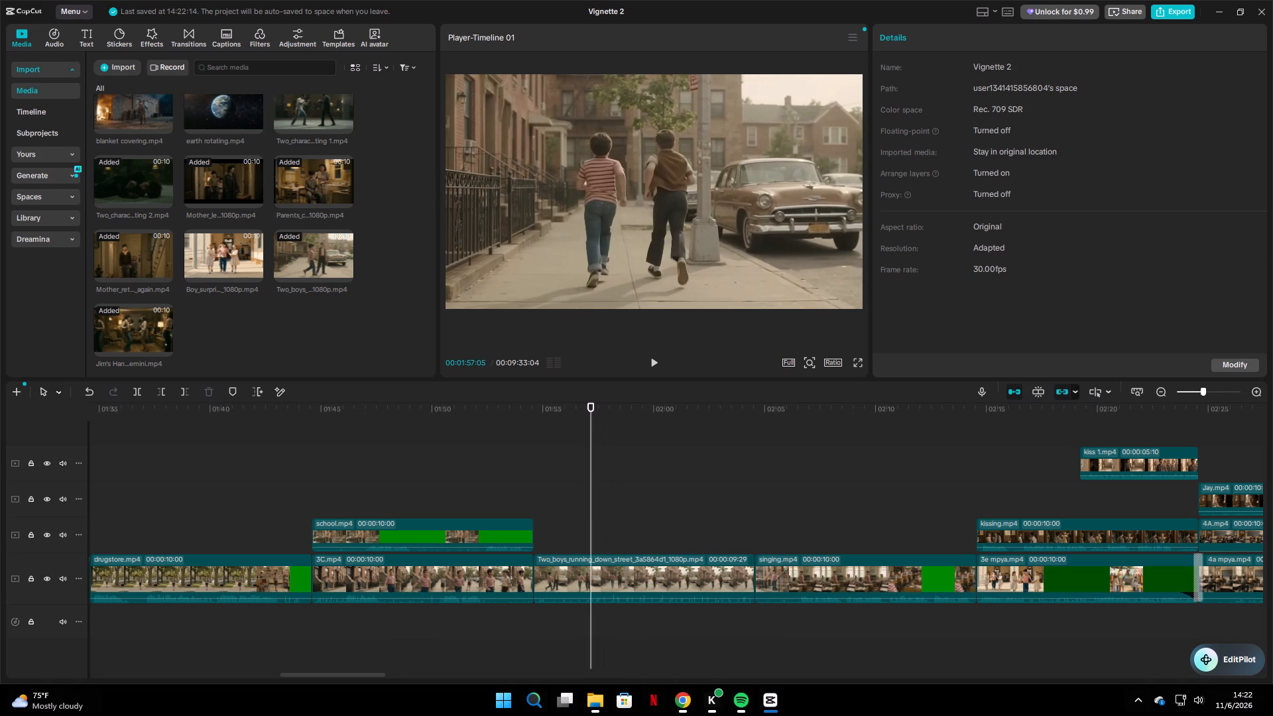
{"action": "key", "text": "Left"}
{"action": "key", "text": "Left"}
{"action": "key", "text": "Left"}
{"action": "key", "text": "Left"}
{"action": "key", "text": "Left"}
{"action": "key", "text": "Left"}
{"action": "key", "text": "Left"}
{"action": "key", "text": "Left"}
{"action": "key", "text": "Left"}
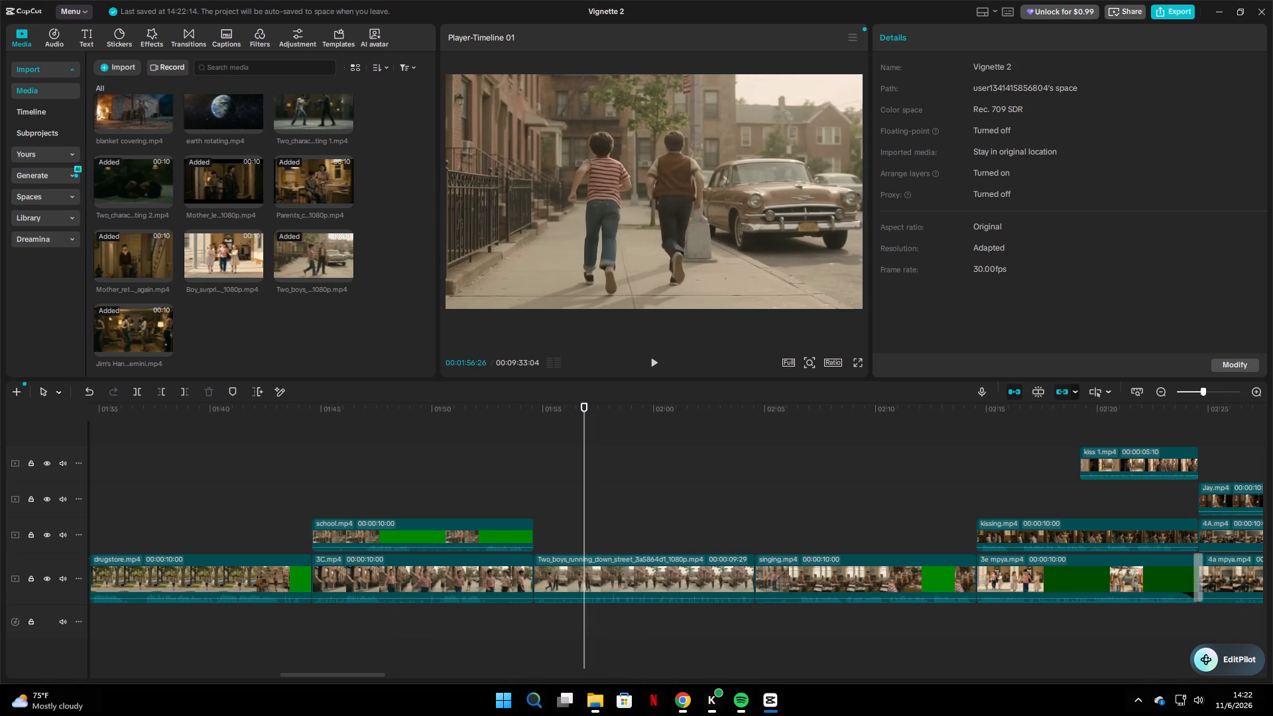
{"action": "key", "text": "Left"}
{"action": "key", "text": "Left"}
{"action": "key", "text": "Left"}
{"action": "key", "text": "Left"}
{"action": "key", "text": "Left"}
{"action": "key", "text": "Left"}
{"action": "key", "text": "Left"}
{"action": "key", "text": "Left"}
{"action": "key", "text": "Left"}
{"action": "key", "text": "Left"}
{"action": "key", "text": "Left"}
{"action": "key", "text": "Left"}
{"action": "key", "text": "Left"}
{"action": "key", "text": "Left"}
{"action": "key", "text": "Left"}
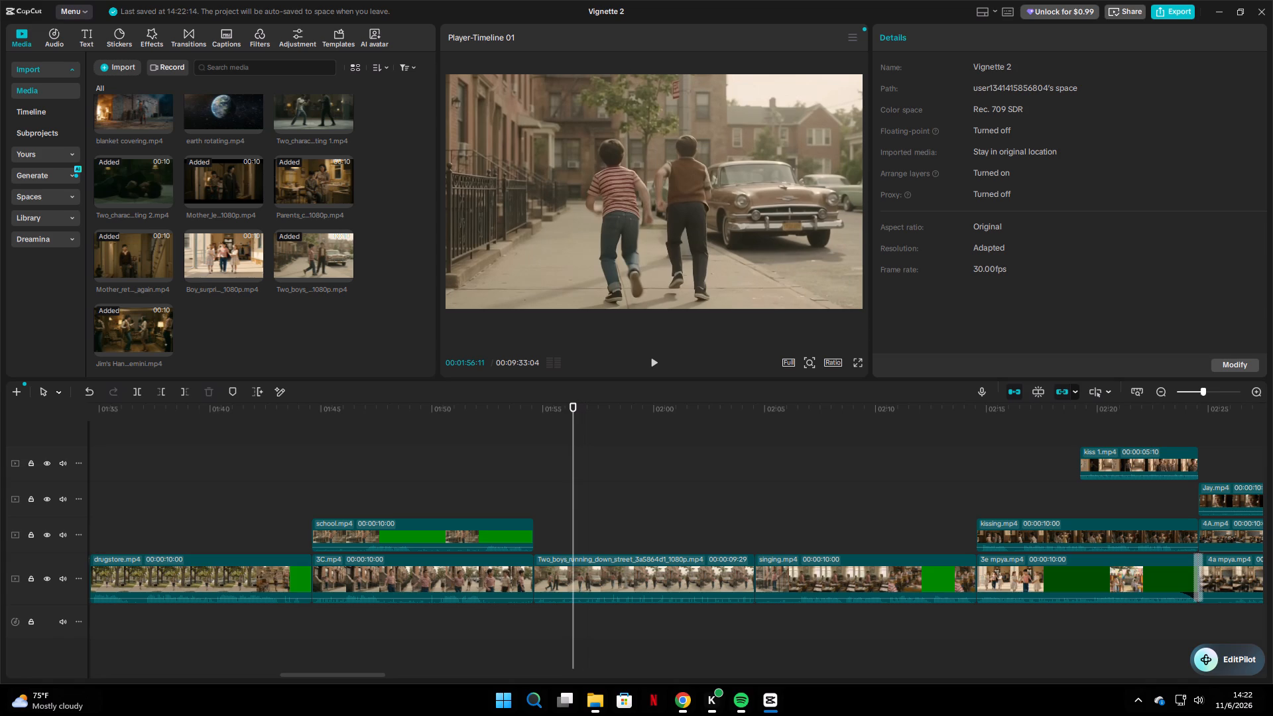
Examine the Two_boys clip frame by frame forwards from 01:56:11 to about 01:59:14, looking for the change of shot.
{"action": "key", "text": "Right"}
{"action": "key", "text": "Right"}
{"action": "key", "text": "Right"}
{"action": "key", "text": "Right"}
{"action": "key", "text": "Right"}
{"action": "key", "text": "Right"}
{"action": "key", "text": "Right"}
{"action": "key", "text": "Right"}
{"action": "key", "text": "Right"}
{"action": "key", "text": "Right"}
{"action": "key", "text": "Right"}
{"action": "key", "text": "Right"}
{"action": "key", "text": "Right"}
{"action": "key", "text": "Right"}
{"action": "key", "text": "Right"}
{"action": "key", "text": "Right"}
{"action": "key", "text": "Right"}
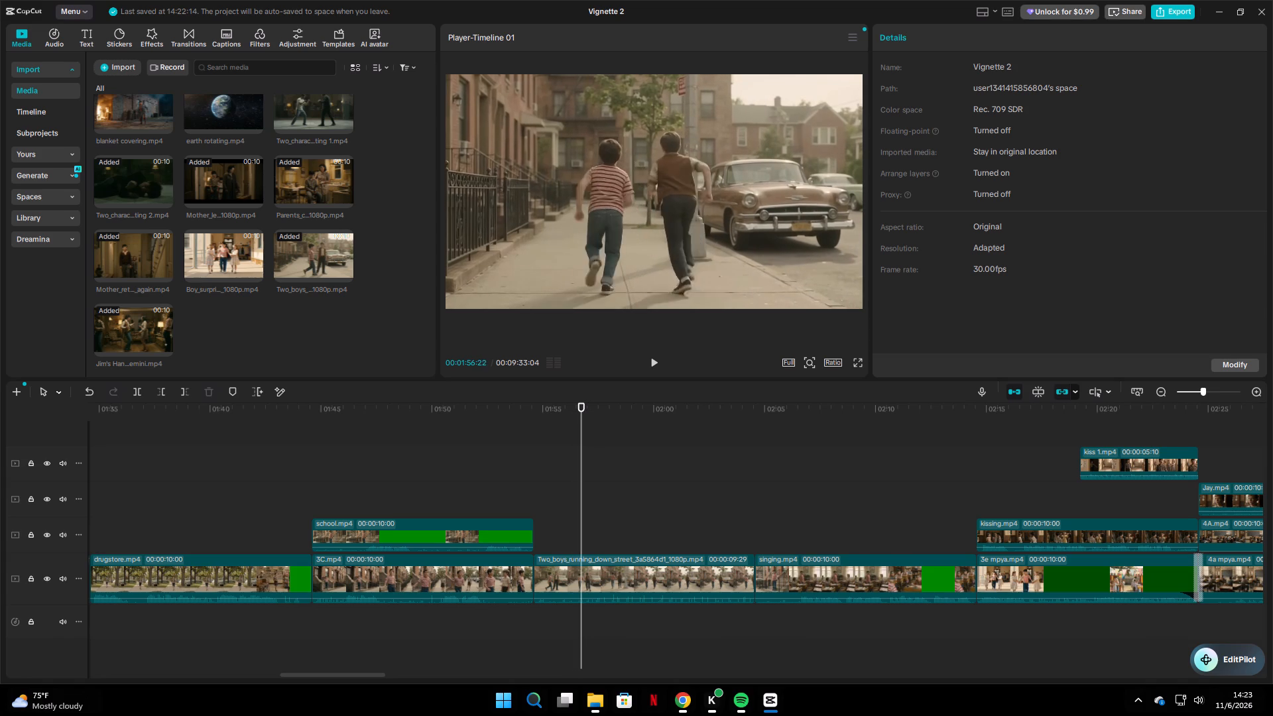
{"action": "key", "text": "Right"}
{"action": "key", "text": "Right"}
{"action": "key", "text": "Right"}
{"action": "key", "text": "Right"}
{"action": "key", "text": "Right"}
{"action": "key", "text": "Right"}
{"action": "key", "text": "Right"}
{"action": "key", "text": "Right"}
{"action": "key", "text": "Right"}
{"action": "key", "text": "Right"}
{"action": "key", "text": "Right"}
{"action": "key", "text": "Right"}
{"action": "key", "text": "Right"}
{"action": "key", "text": "Right"}
{"action": "key", "text": "Right"}
{"action": "key", "text": "Right"}
{"action": "key", "text": "Right"}
{"action": "key", "text": "Right"}
{"action": "key", "text": "Right"}
{"action": "key", "text": "Right"}
{"action": "key", "text": "Right"}
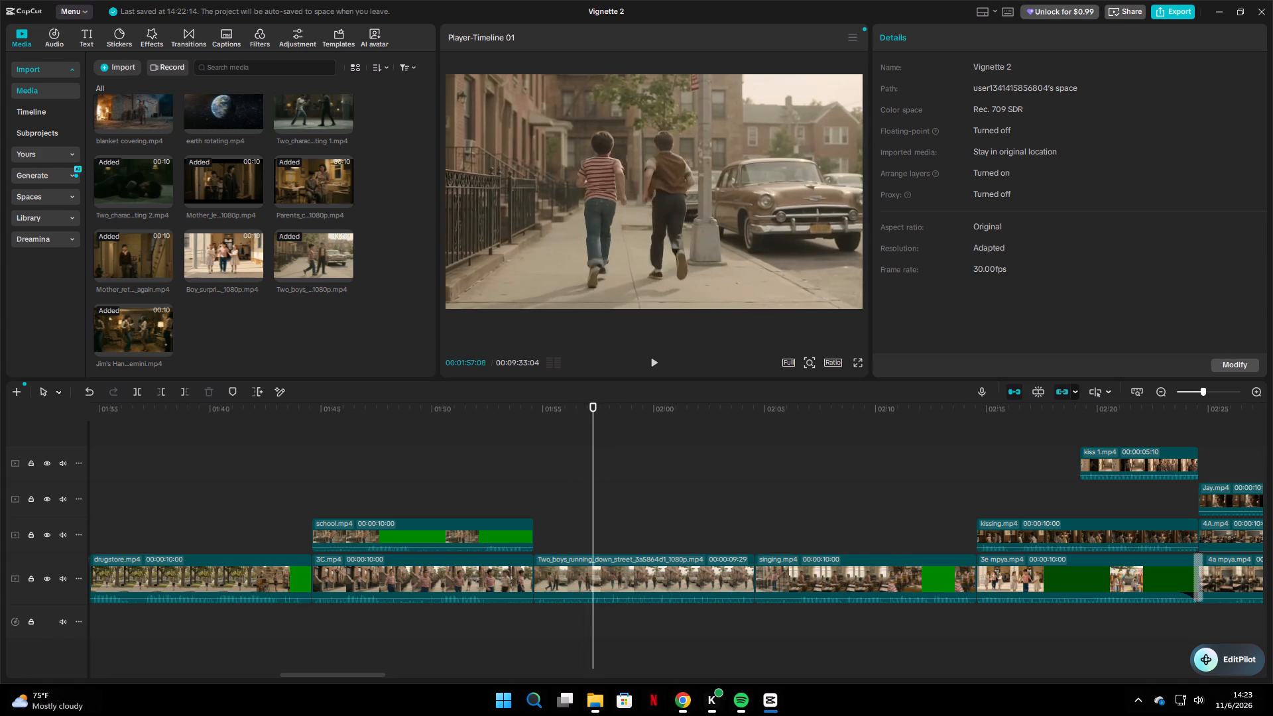
{"action": "key", "text": "Right"}
{"action": "key", "text": "Right"}
{"action": "key", "text": "Right"}
{"action": "key", "text": "Right"}
{"action": "key", "text": "Right"}
{"action": "key", "text": "Right"}
{"action": "key", "text": "Right"}
{"action": "key", "text": "Right"}
{"action": "key", "text": "Right"}
{"action": "key", "text": "Right"}
{"action": "key", "text": "Right"}
{"action": "key", "text": "Right"}
{"action": "key", "text": "Right"}
{"action": "key", "text": "Right"}
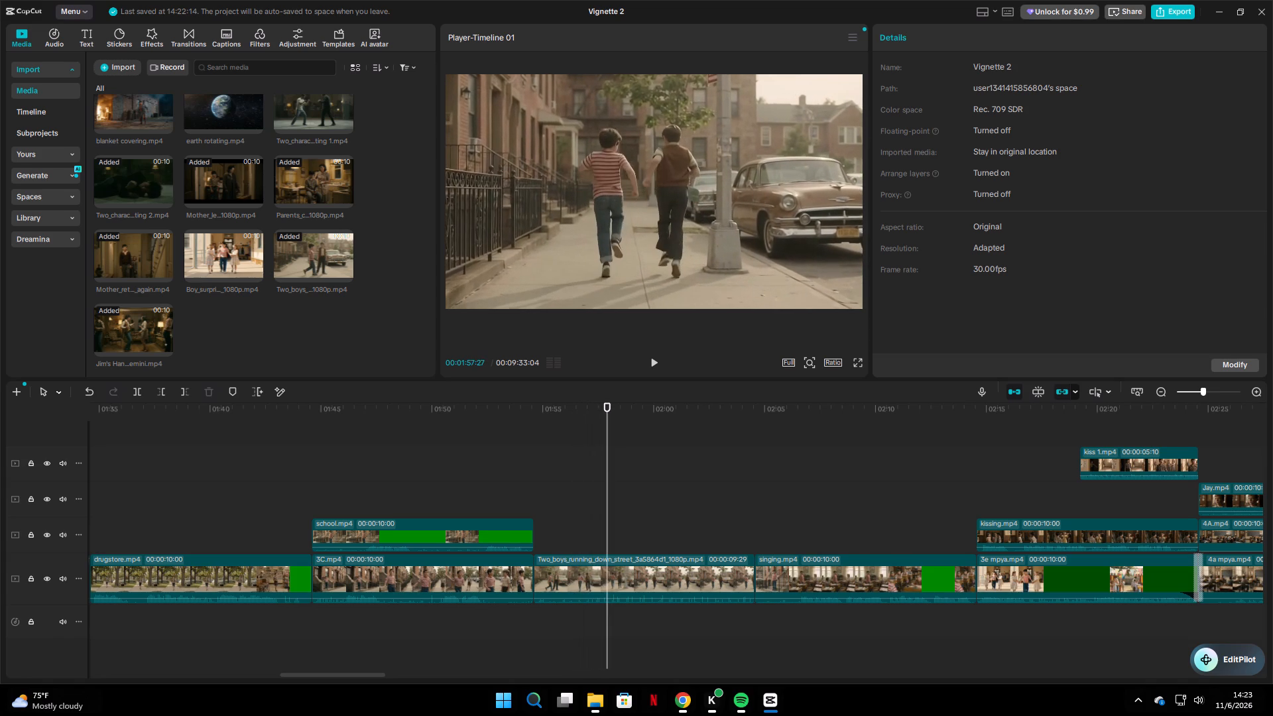
{"action": "key", "text": "Right"}
{"action": "key", "text": "Right"}
{"action": "key", "text": "Right"}
{"action": "key", "text": "Right"}
{"action": "key", "text": "Right"}
{"action": "key", "text": "Right"}
{"action": "key", "text": "Right"}
{"action": "key", "text": "Right"}
{"action": "key", "text": "Right"}
{"action": "key", "text": "Right"}
{"action": "key", "text": "Right"}
{"action": "key", "text": "Right"}
{"action": "key", "text": "Right"}
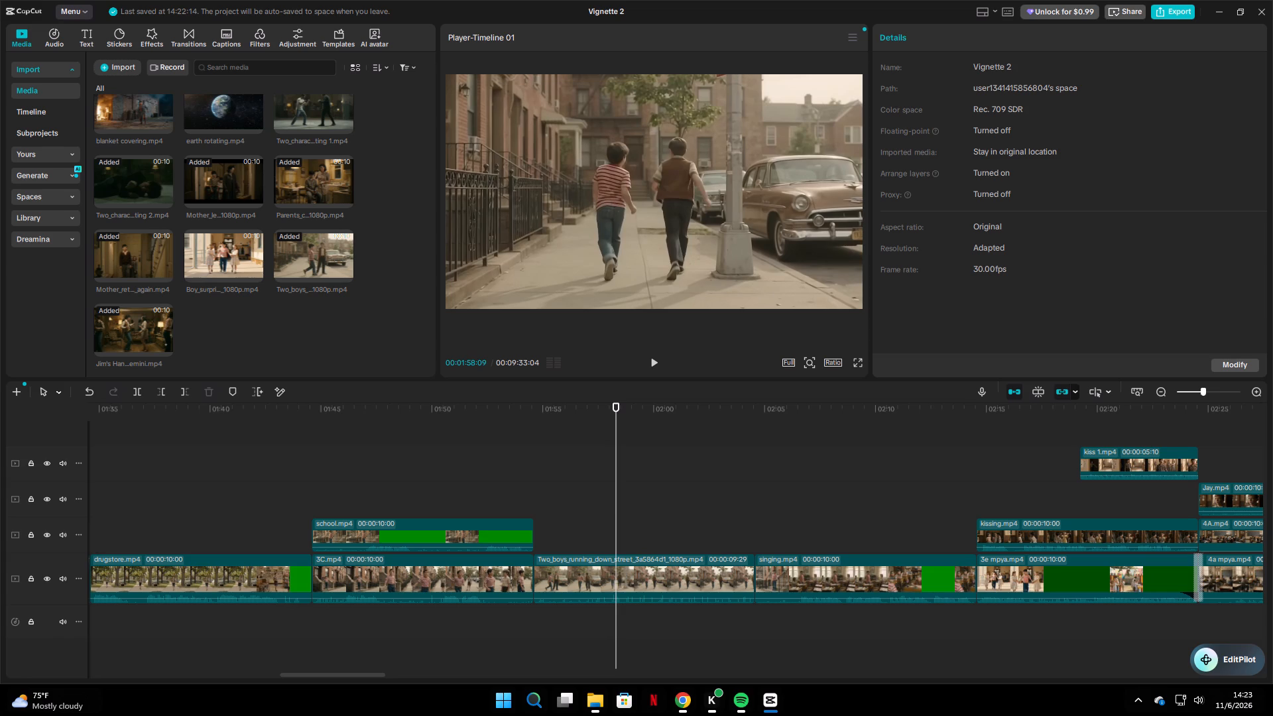
{"action": "key", "text": "Right"}
{"action": "key", "text": "Right"}
{"action": "key", "text": "Right"}
{"action": "key", "text": "Right"}
{"action": "key", "text": "Right"}
{"action": "key", "text": "Right"}
{"action": "key", "text": "Right"}
{"action": "key", "text": "Right"}
{"action": "key", "text": "Right"}
{"action": "key", "text": "Right"}
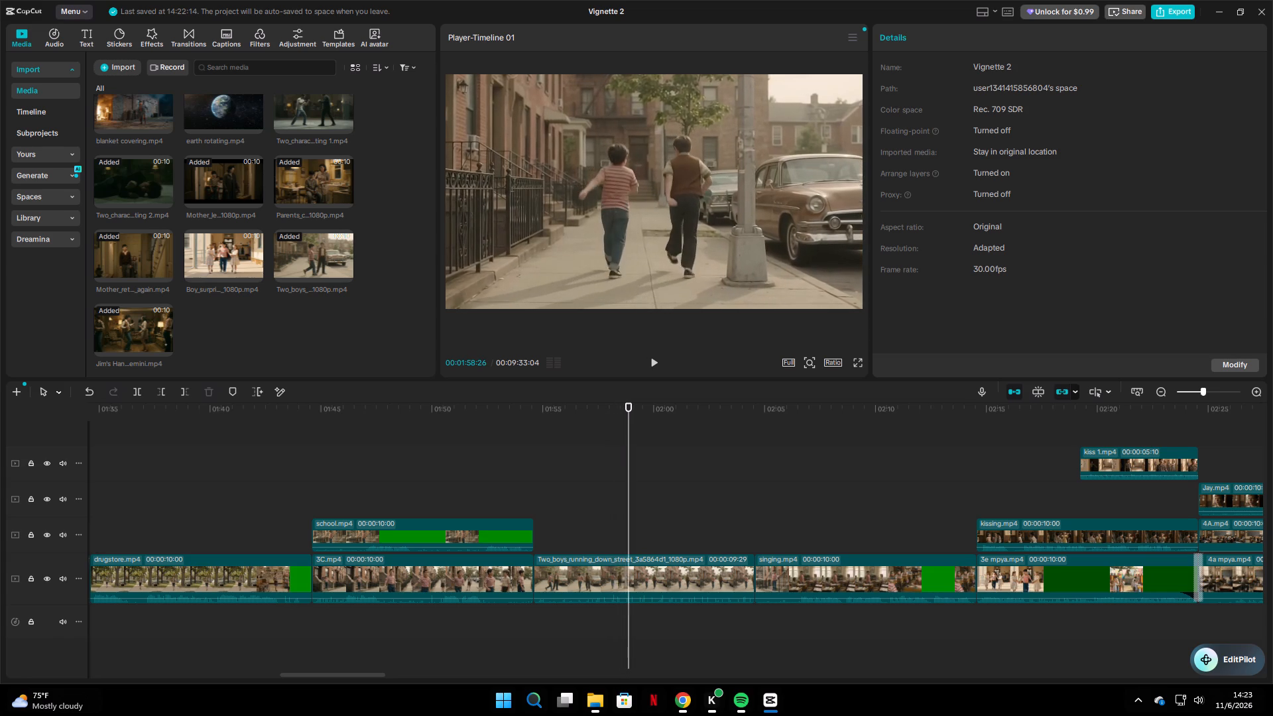
{"action": "key", "text": "Right"}
{"action": "key", "text": "Right"}
{"action": "key", "text": "Right"}
{"action": "key", "text": "Right"}
{"action": "key", "text": "Right"}
{"action": "key", "text": "Right"}
{"action": "key", "text": "Right"}
{"action": "key", "text": "Right"}
{"action": "key", "text": "Right"}
{"action": "key", "text": "Right"}
{"action": "key", "text": "Right"}
{"action": "key", "text": "Right"}
{"action": "key", "text": "Right"}
{"action": "key", "text": "Right"}
{"action": "key", "text": "Right"}
{"action": "key", "text": "Right"}
{"action": "key", "text": "Right"}
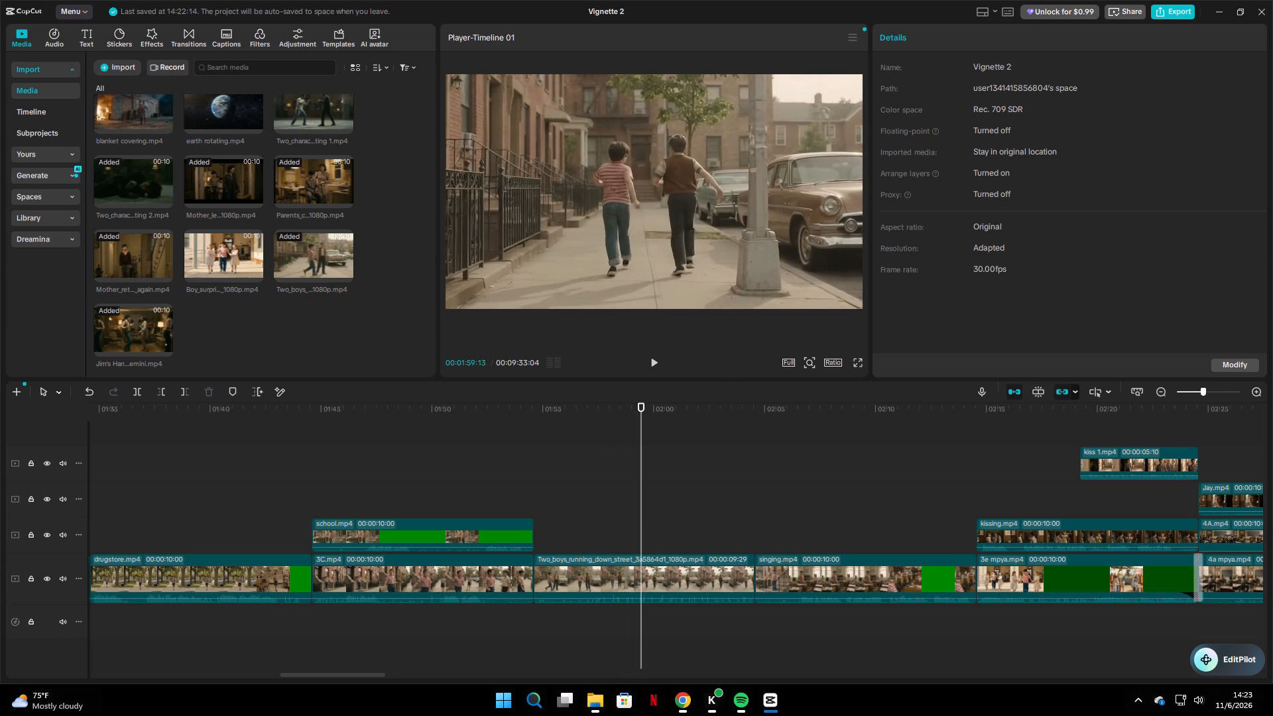
{"action": "key", "text": "Right"}
Locate the change of shot in the Two_boys running clip frame by frame and split the clip at 01:59:10.
{"action": "key", "text": "Left"}
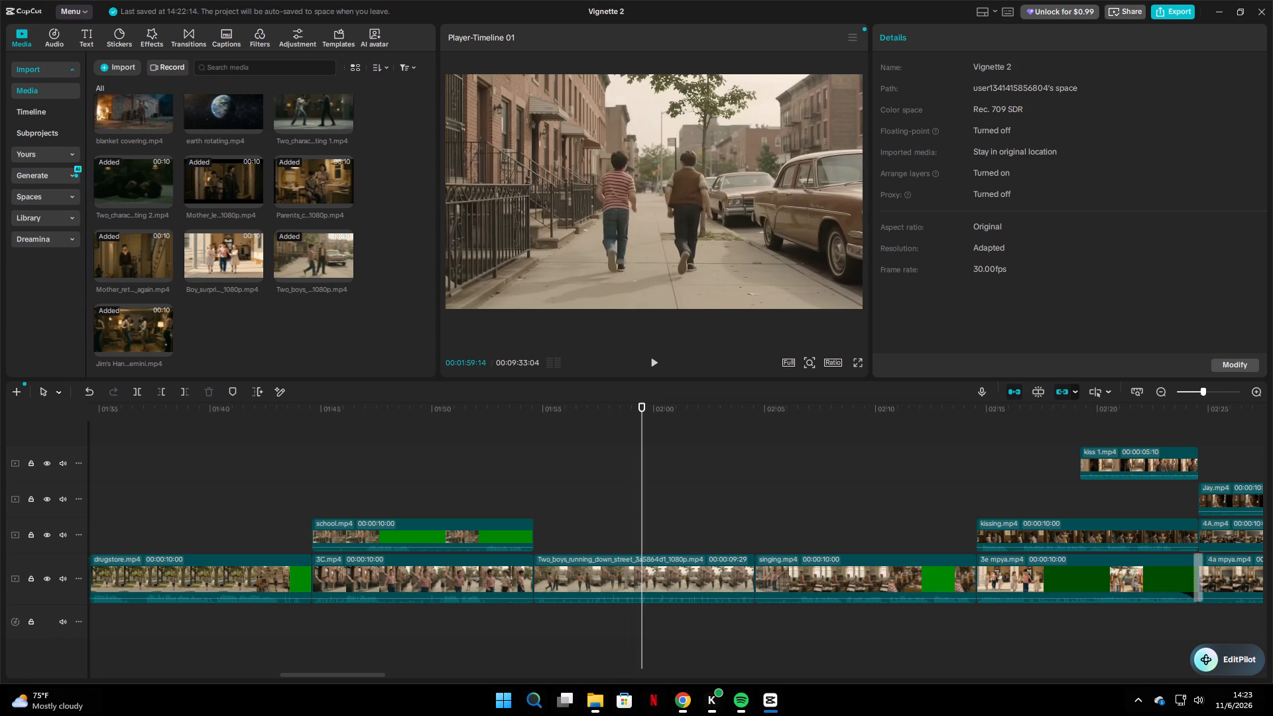
{"action": "key", "text": "Left"}
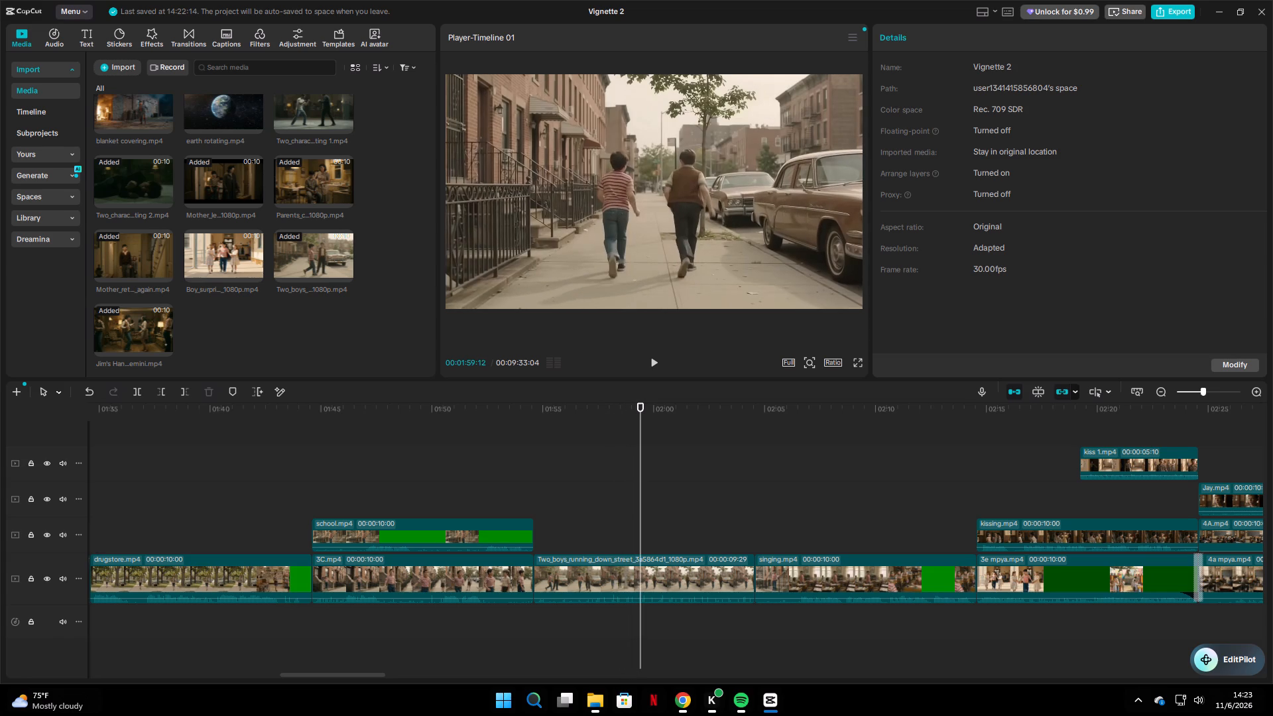
{"action": "key", "text": "Left"}
{"action": "scroll", "coordinate": [636, 562], "scroll_direction": "up", "scroll_amount": 6, "text": "ctrl"}
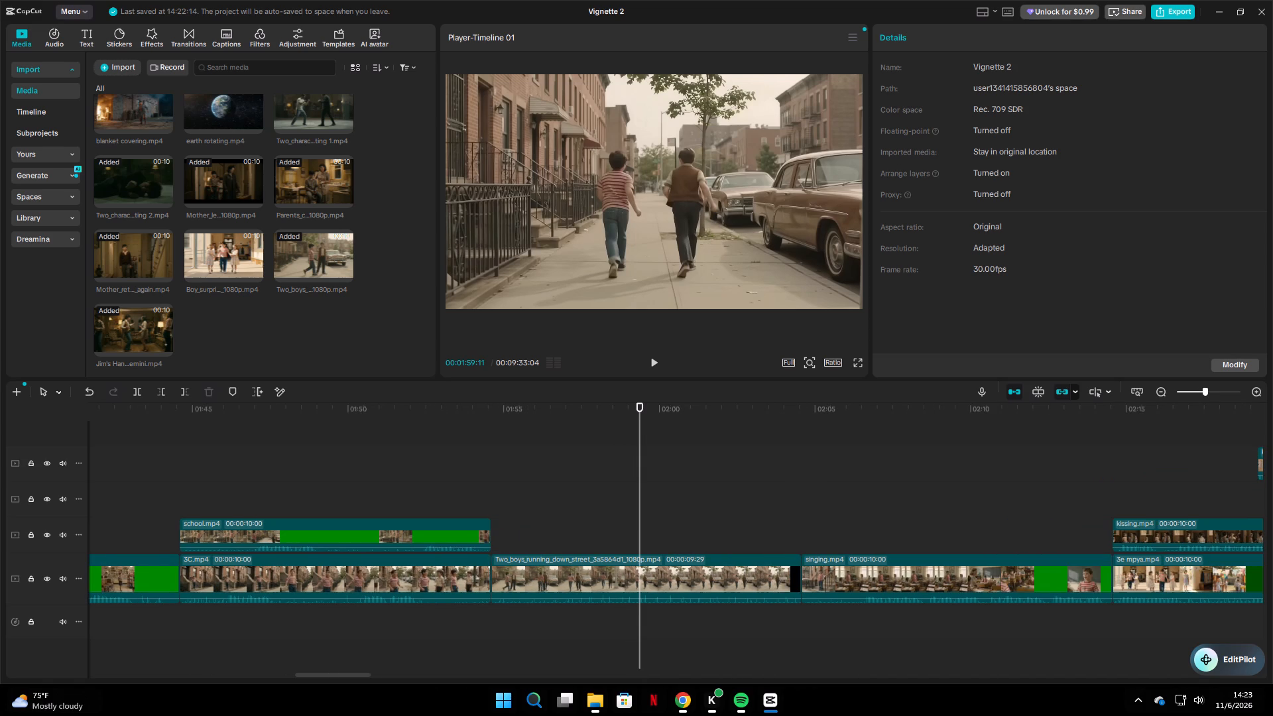
{"action": "key", "text": "Left"}
{"action": "key", "text": "Left"}
{"action": "key", "text": "Left"}
{"action": "key", "text": "Left"}
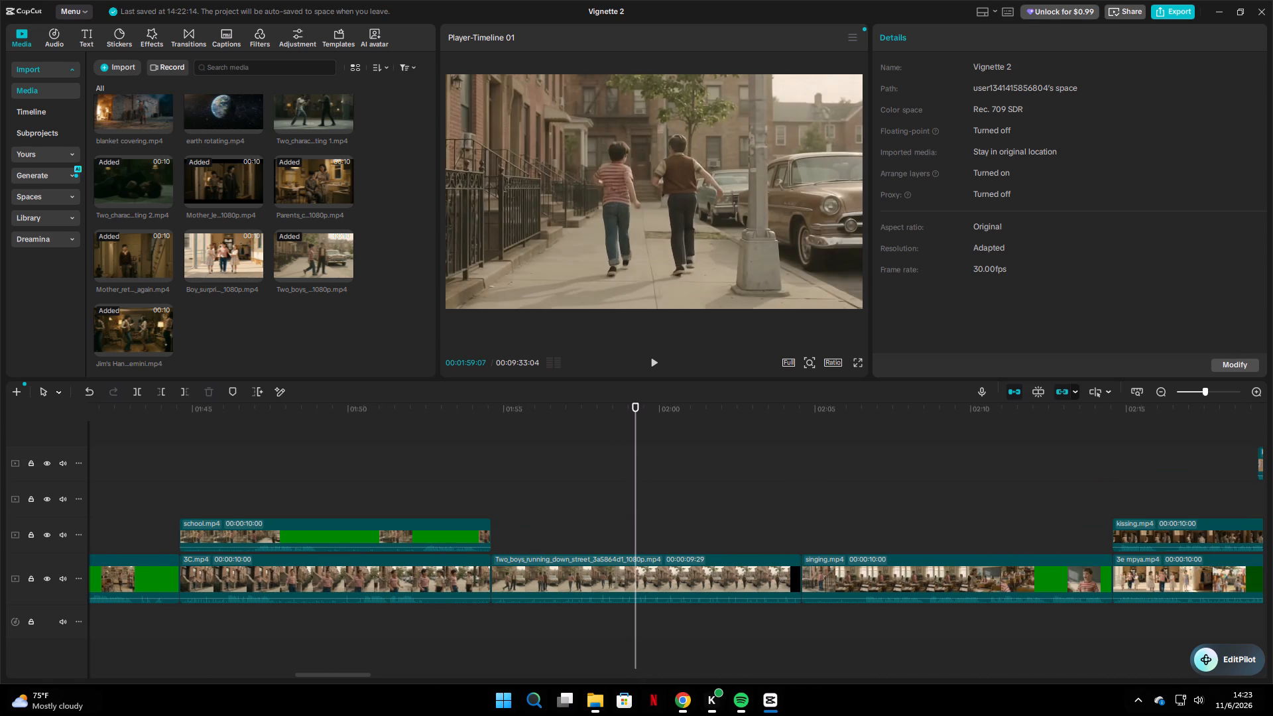
{"action": "key", "text": "Right"}
{"action": "key", "text": "Right"}
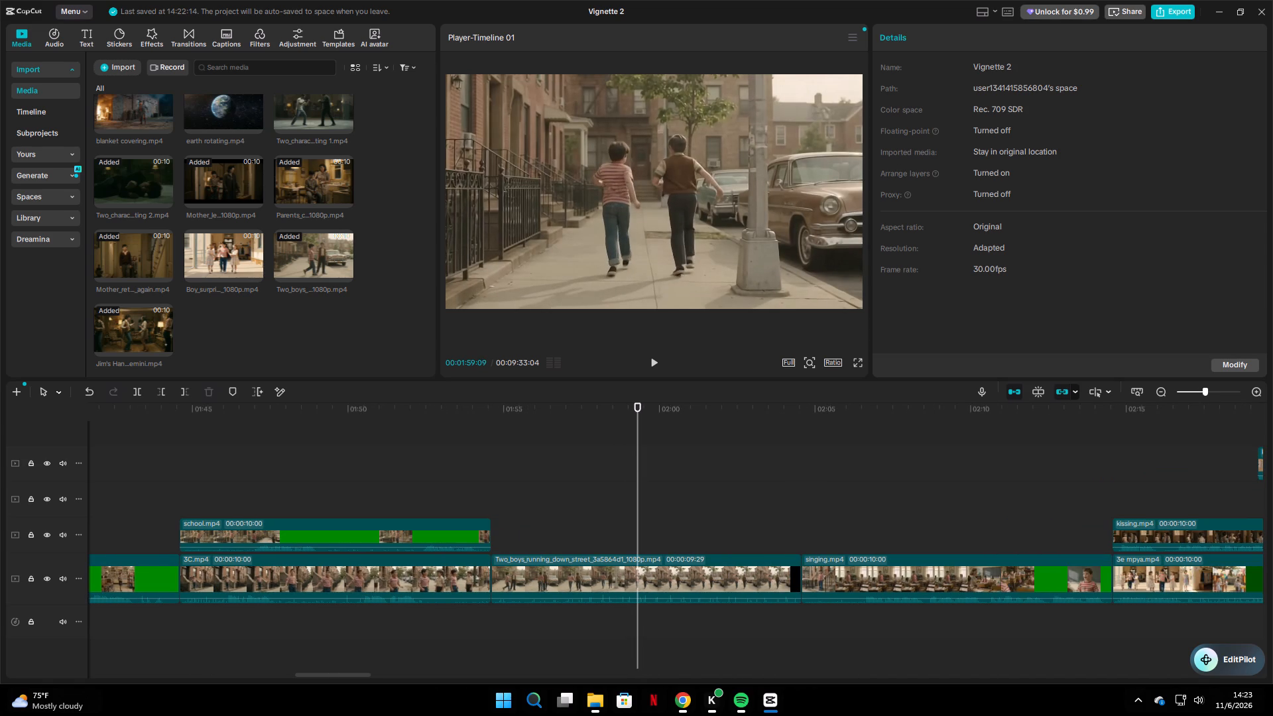
{"action": "key", "text": "Right"}
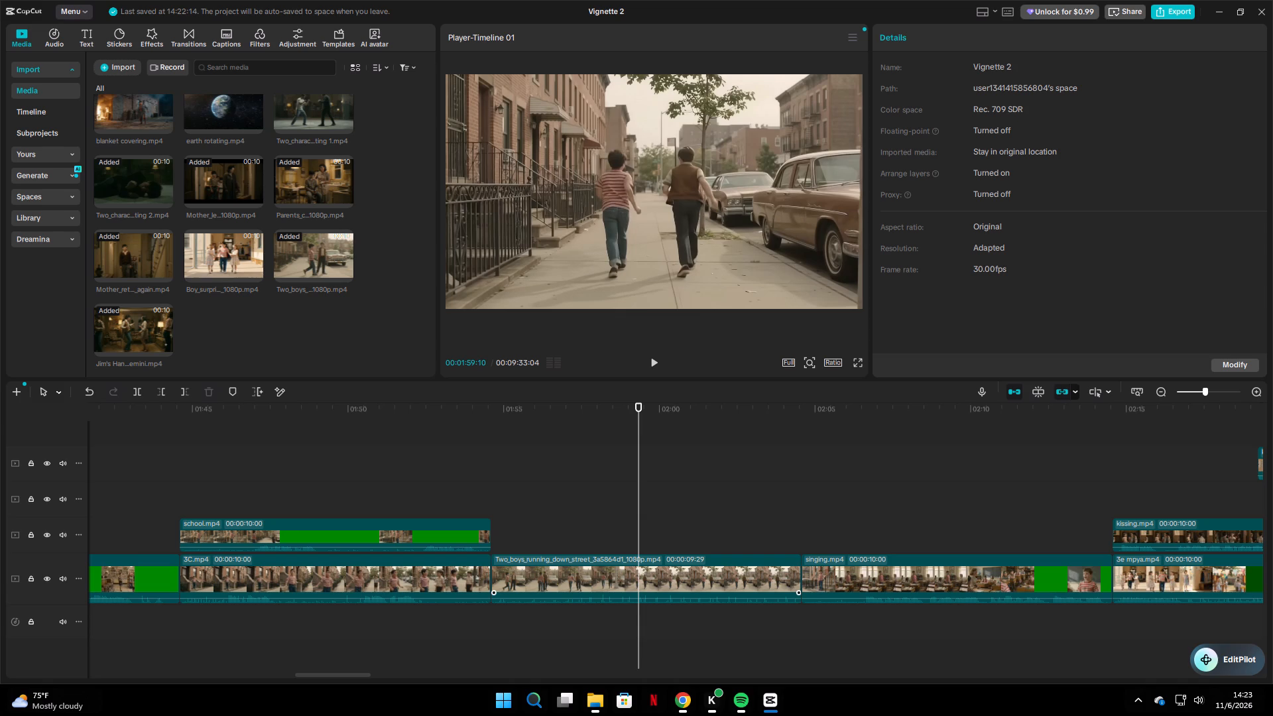
{"action": "left_click", "coordinate": [135, 392]}
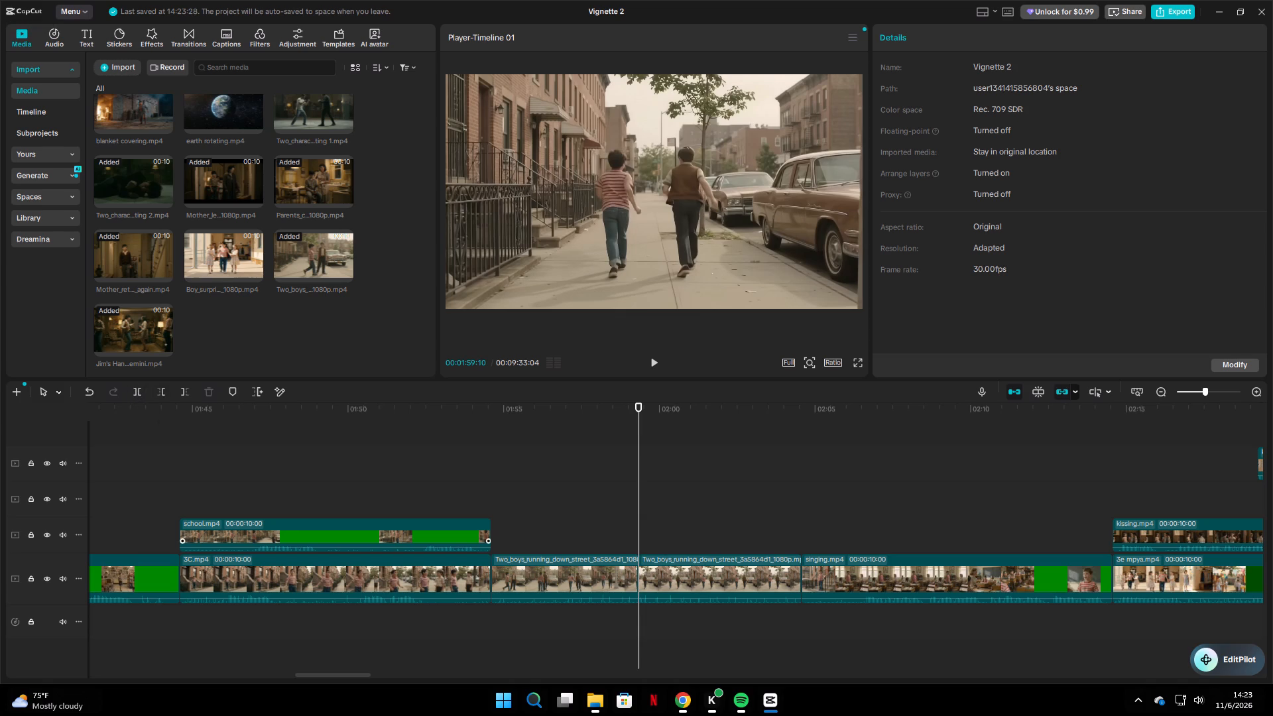
Move the first part of the split Two_boys clip off the main track to the upper track above singing.mp4.
{"action": "left_click", "coordinate": [549, 579]}
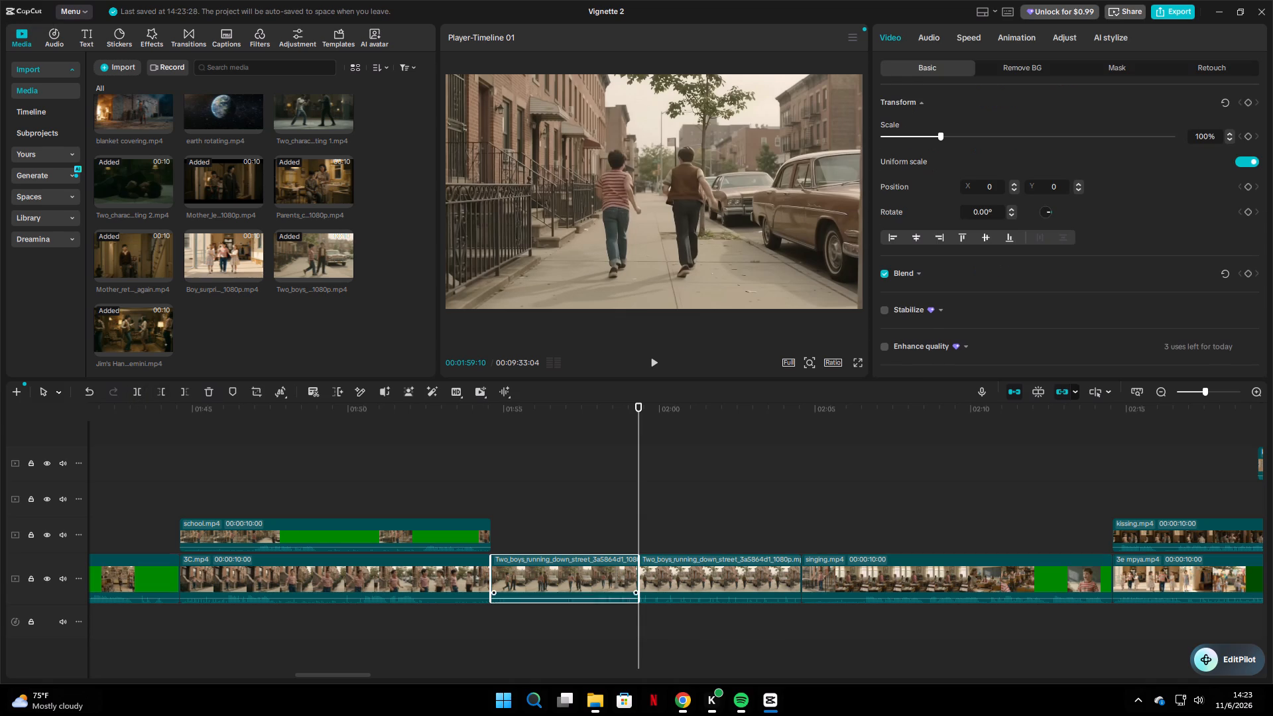
{"action": "left_click_drag", "start_coordinate": [584, 578], "coordinate": [817, 479]}
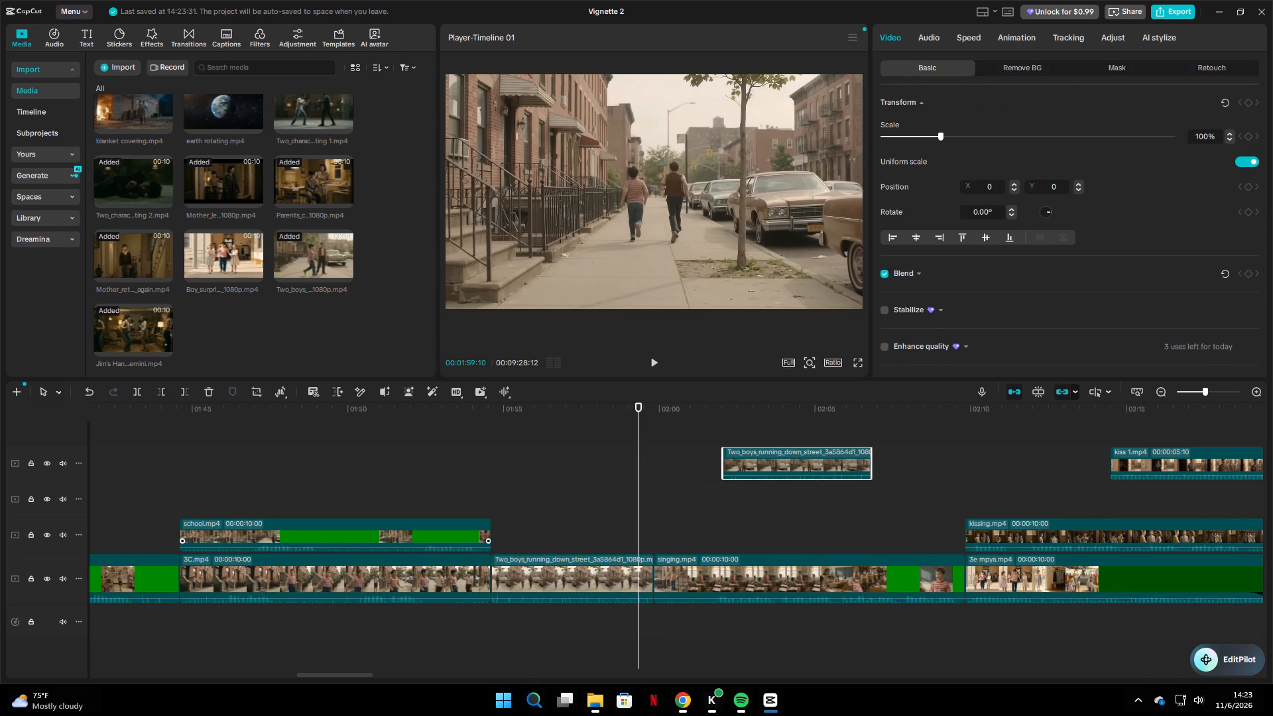
Play repeatedly from about 01:52 to check the end of school.mp4 and its cut into the remaining Two_boys clip.
{"action": "left_click", "coordinate": [428, 497]}
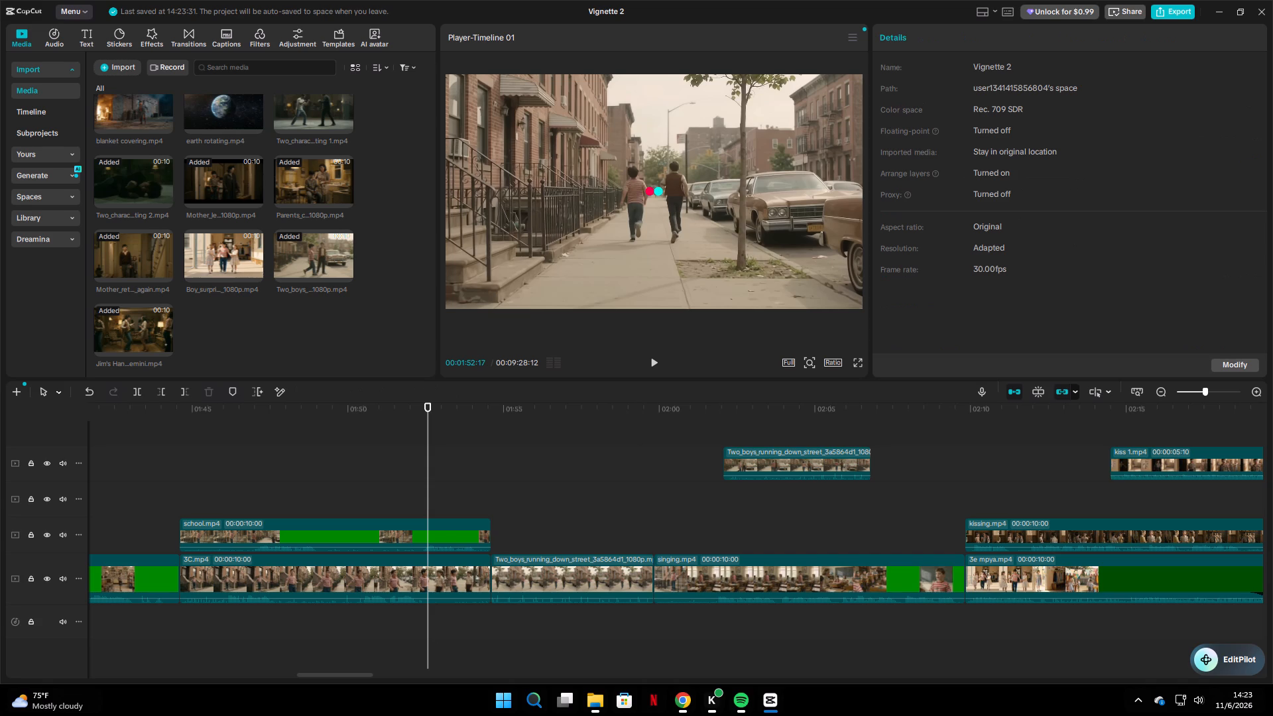
{"action": "key", "text": "space"}
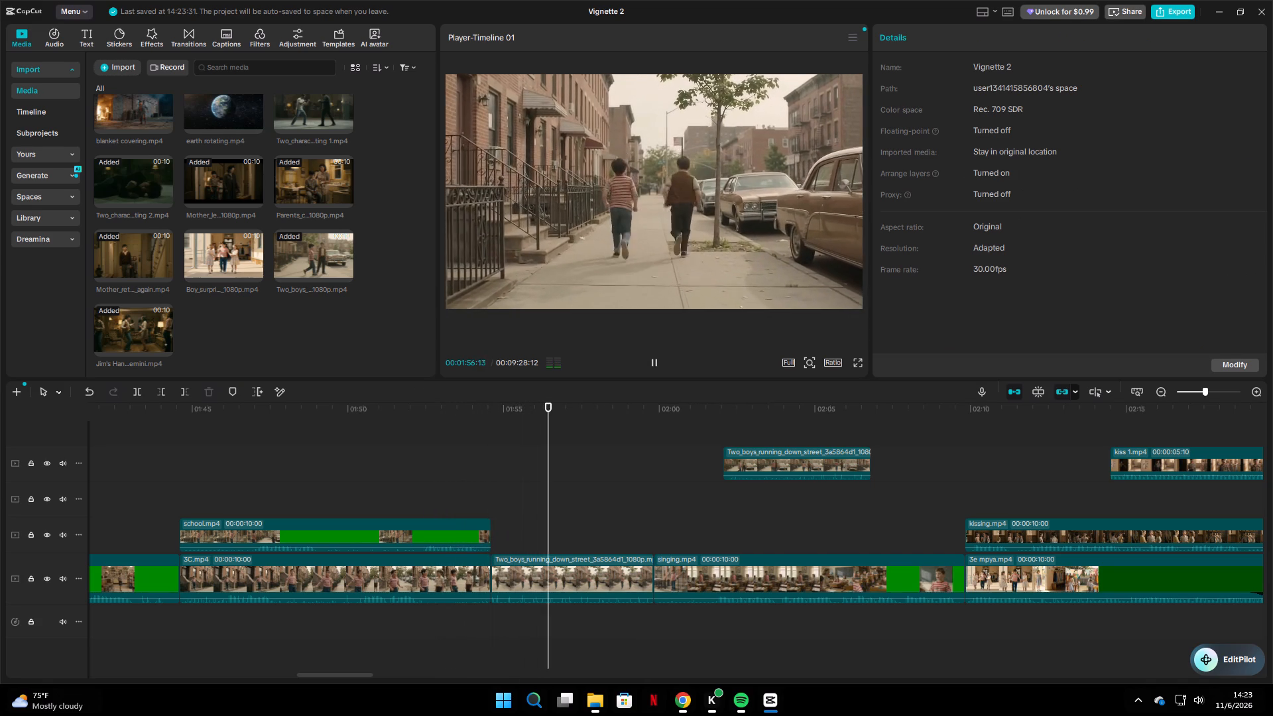
{"action": "left_click", "coordinate": [434, 507]}
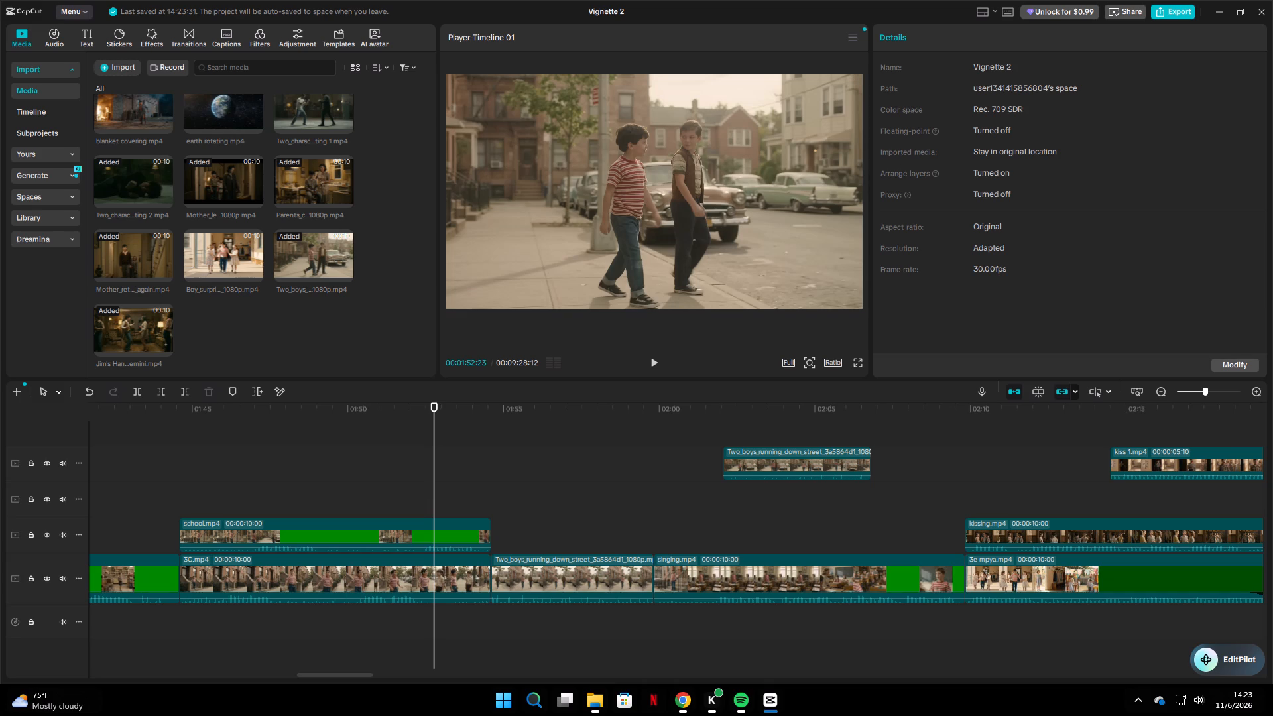
{"action": "key", "text": "space"}
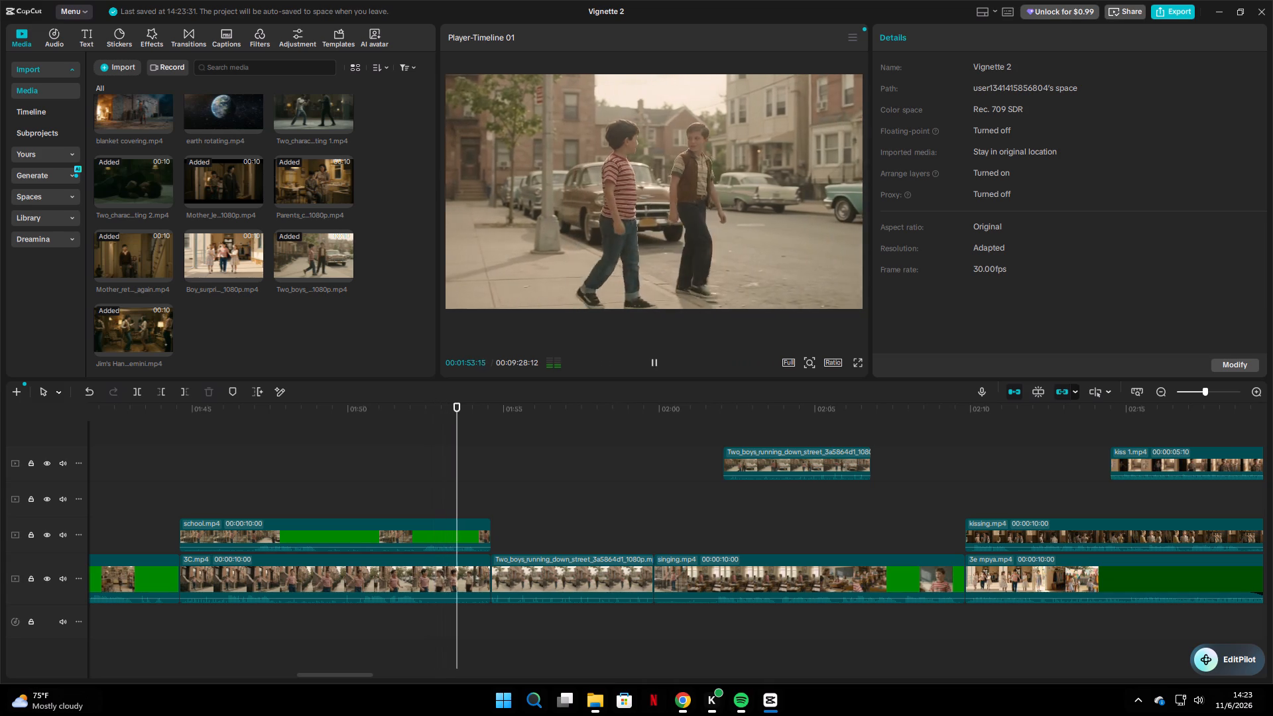
{"action": "left_click", "coordinate": [412, 507]}
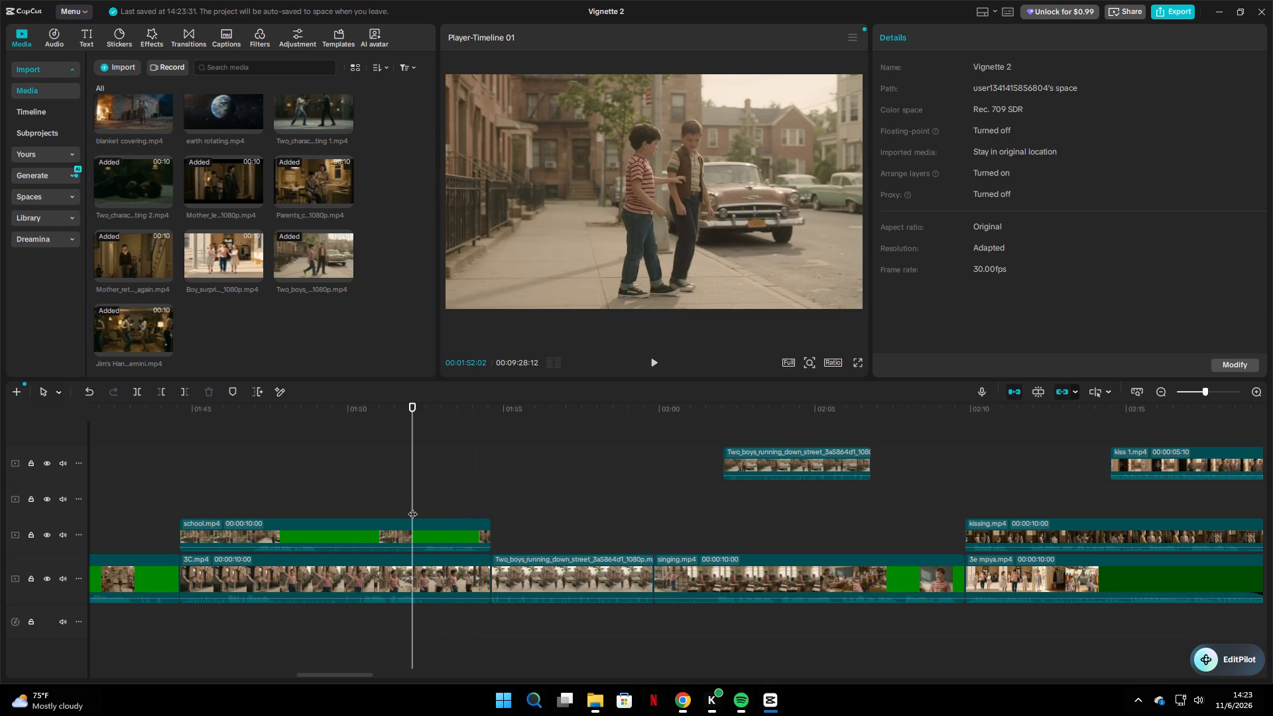
{"action": "key", "text": "space"}
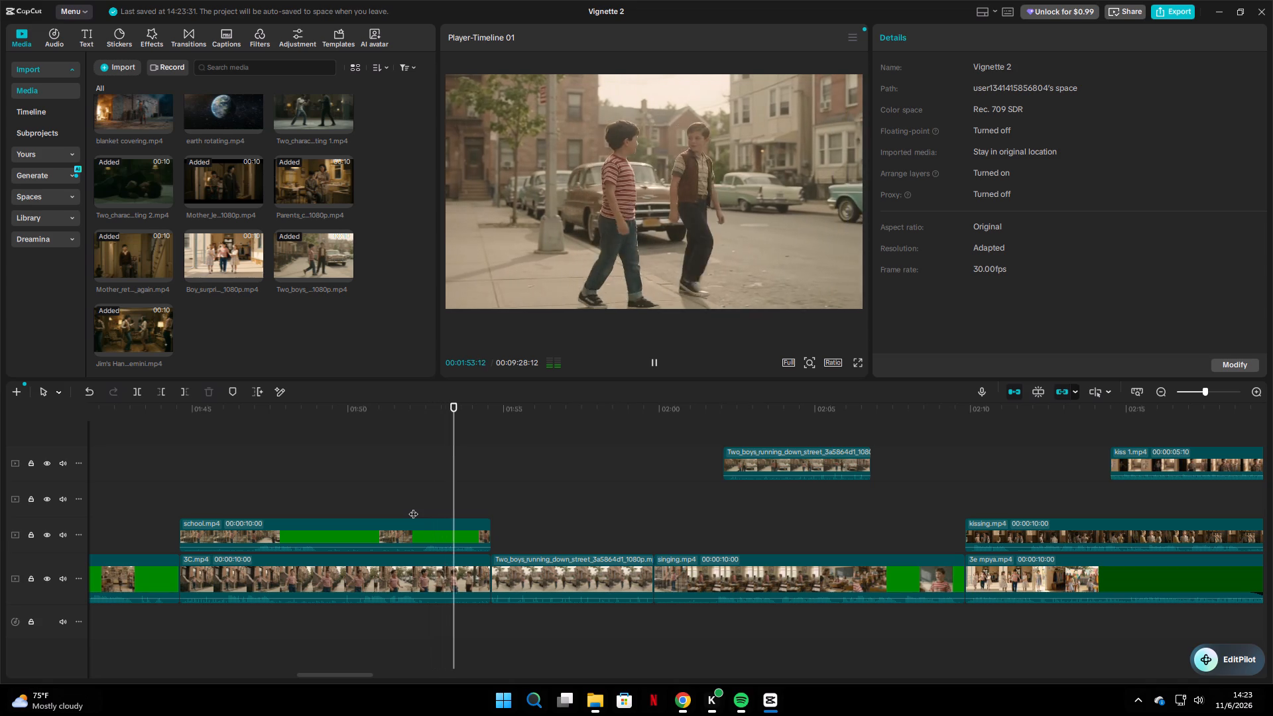
{"action": "key", "text": "space"}
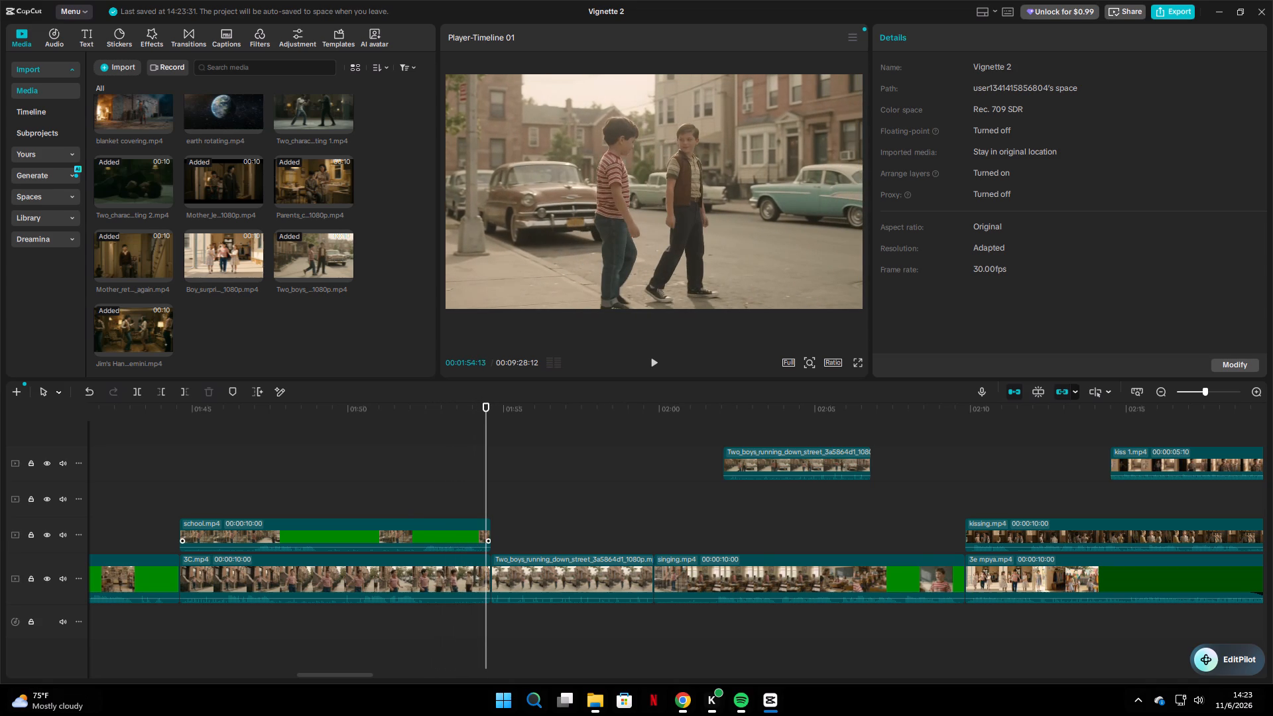
Split school.mp4 at 01:52:09, where the two boys walk along the street.
{"action": "left_click", "coordinate": [424, 533]}
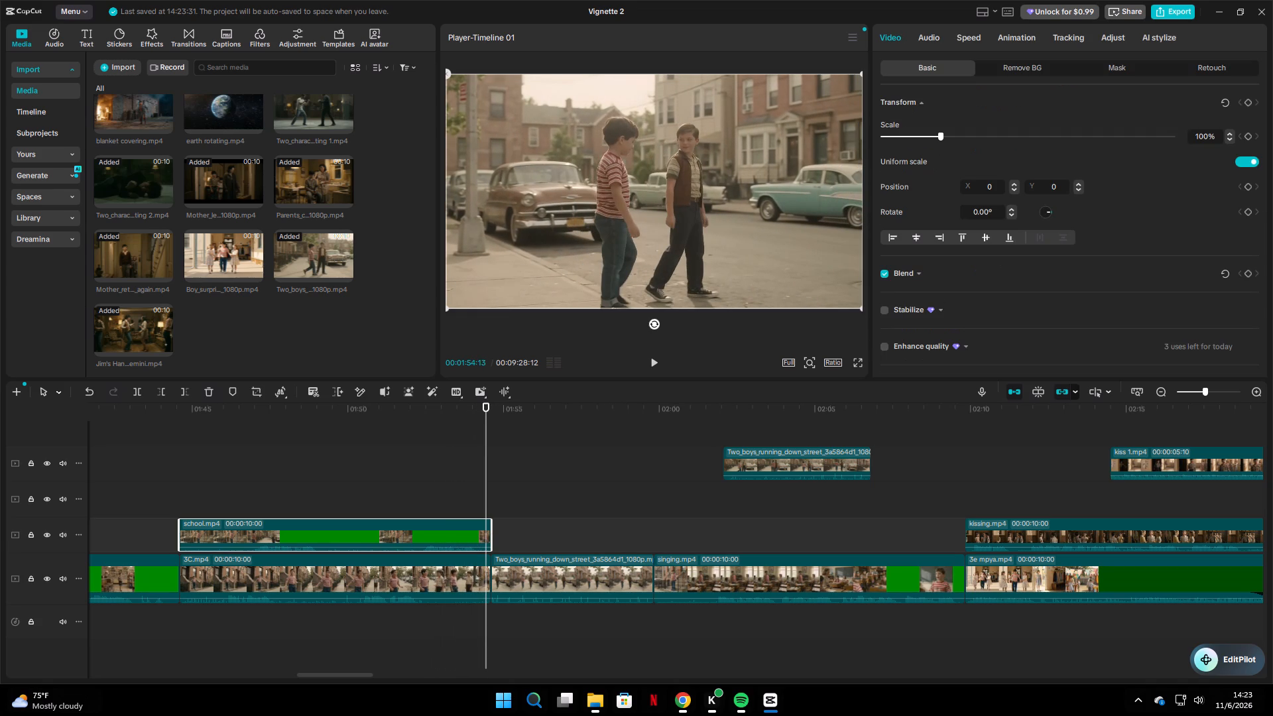
{"action": "left_click", "coordinate": [411, 513]}
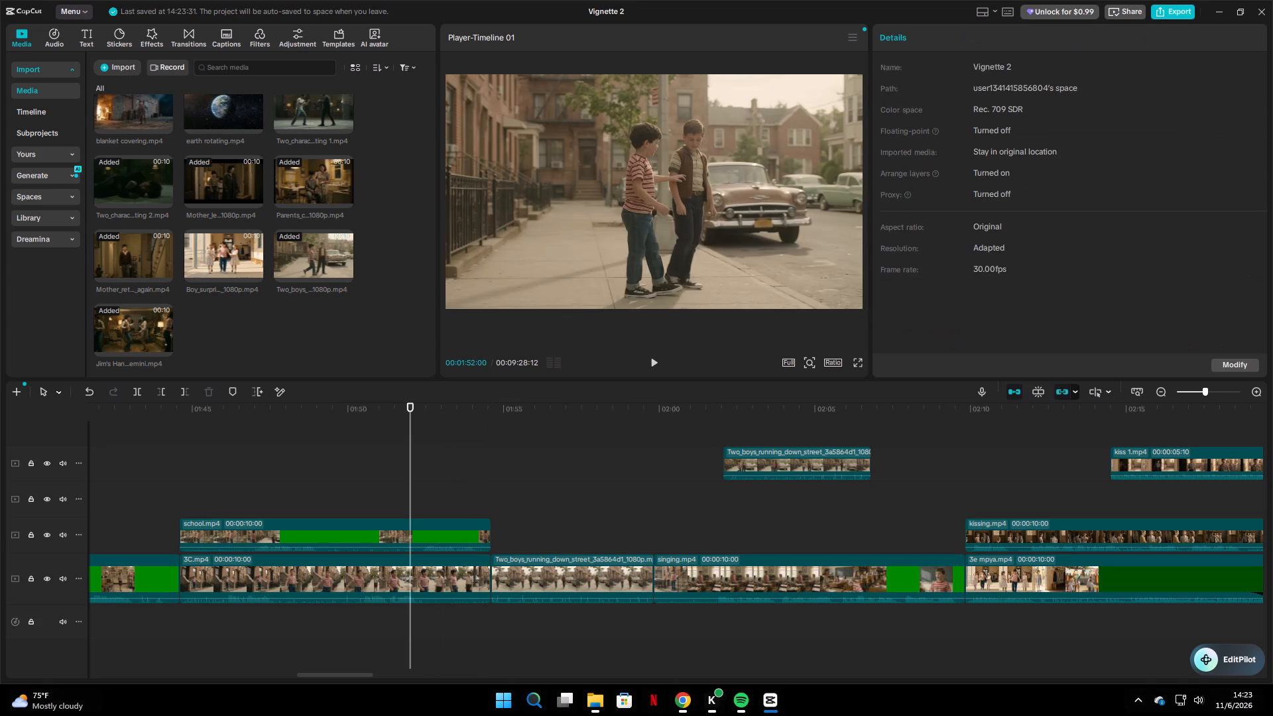
{"action": "left_click", "coordinate": [420, 510]}
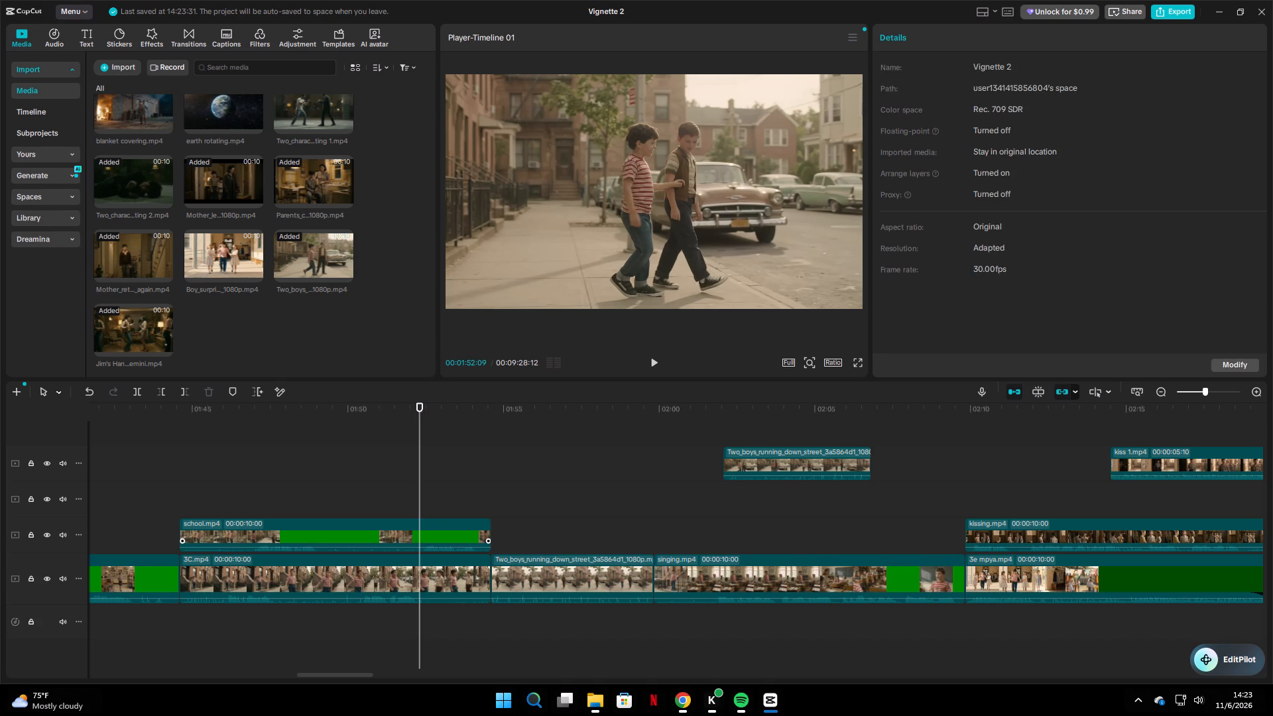
{"action": "left_click", "coordinate": [433, 531]}
{"action": "left_click", "coordinate": [138, 392]}
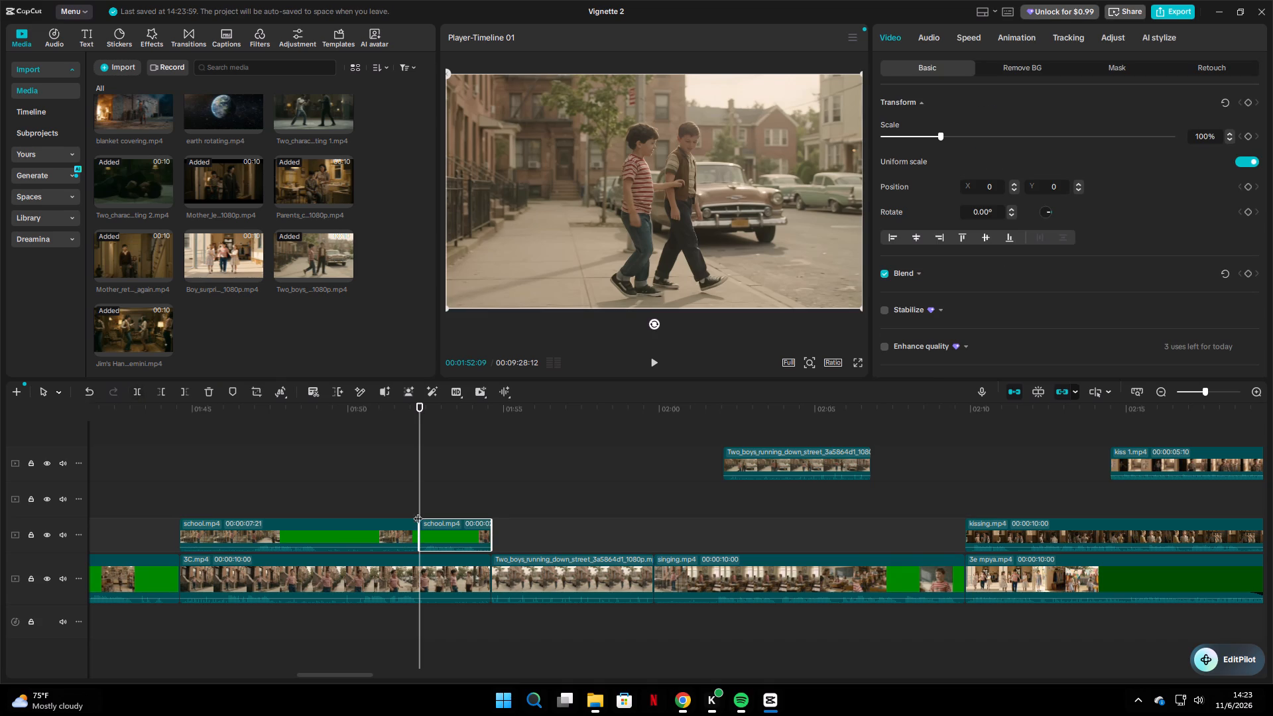
Mute the second part of school.mp4 by lowering its volume to -∞ dB.
{"action": "left_click", "coordinate": [459, 532]}
{"action": "left_click", "coordinate": [933, 43]}
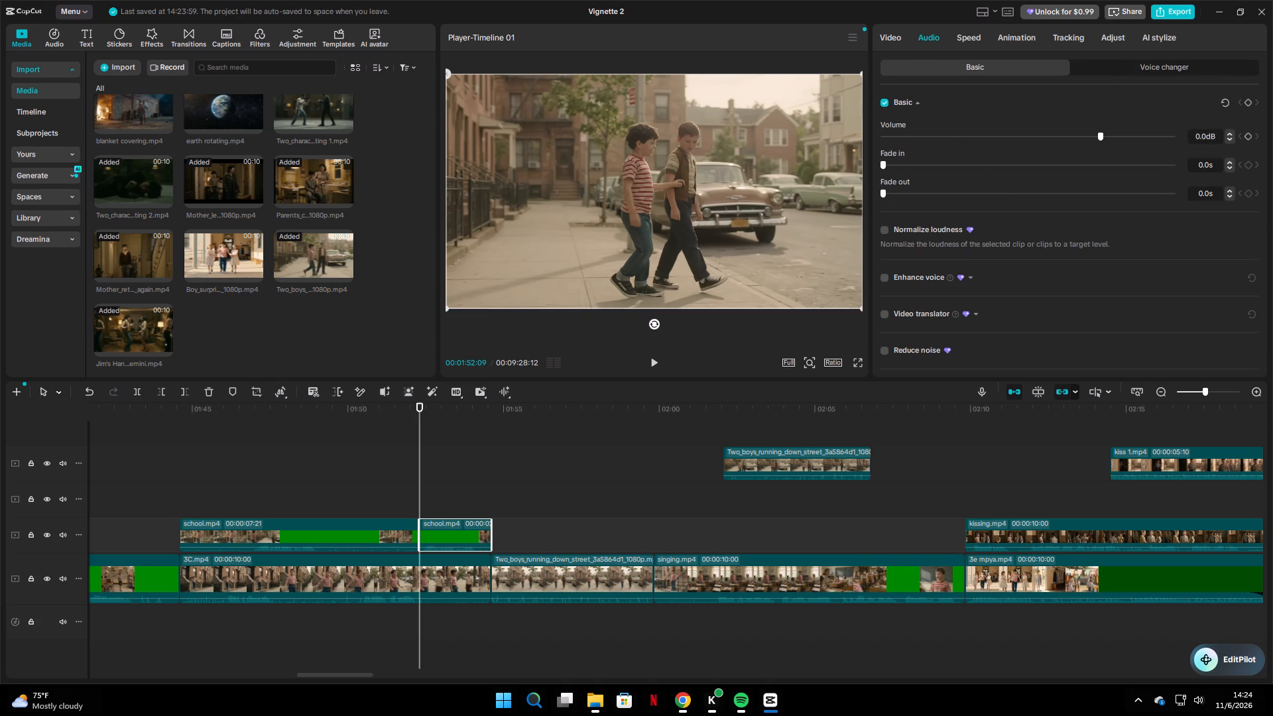
{"action": "scroll", "coordinate": [933, 43], "scroll_direction": "up", "scroll_amount": 1}
{"action": "left_click_drag", "start_coordinate": [890, 135], "coordinate": [850, 147]}
Play from about 01:51 across the school.mp4 split and the cut into the Two_boys clip to check the sound and continuity.
{"action": "left_click", "coordinate": [379, 507]}
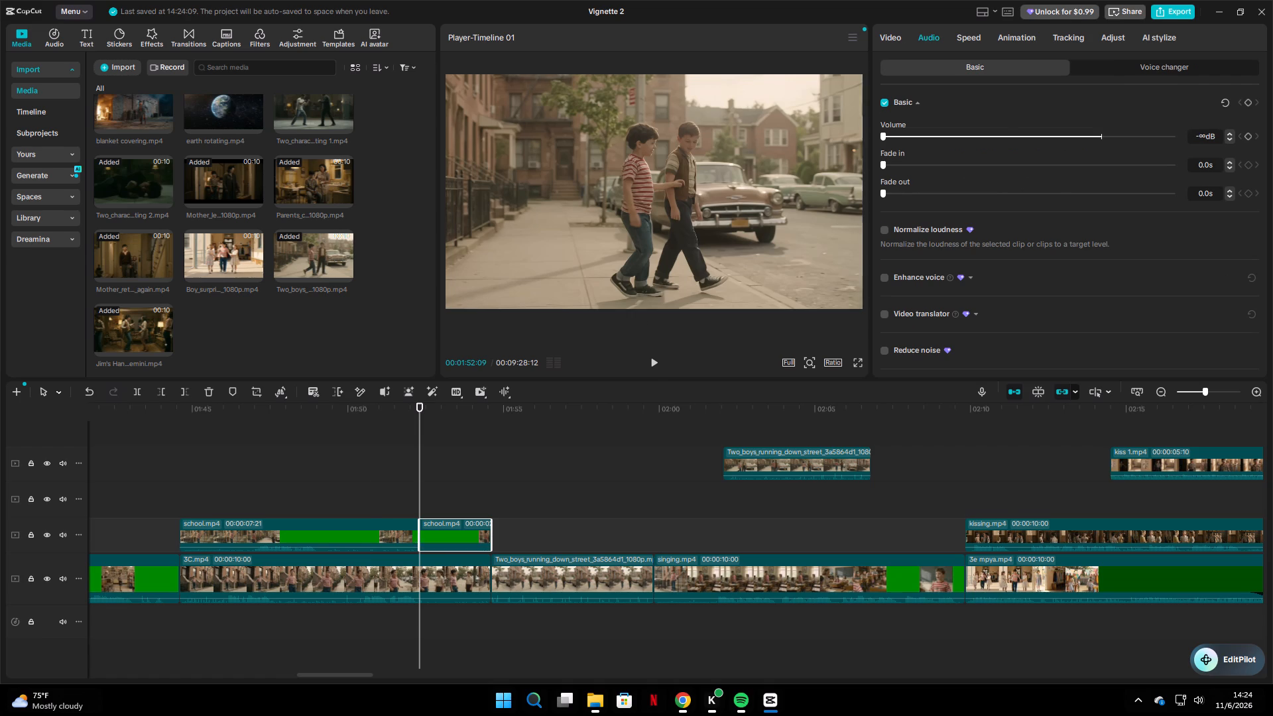
{"action": "key", "text": "space"}
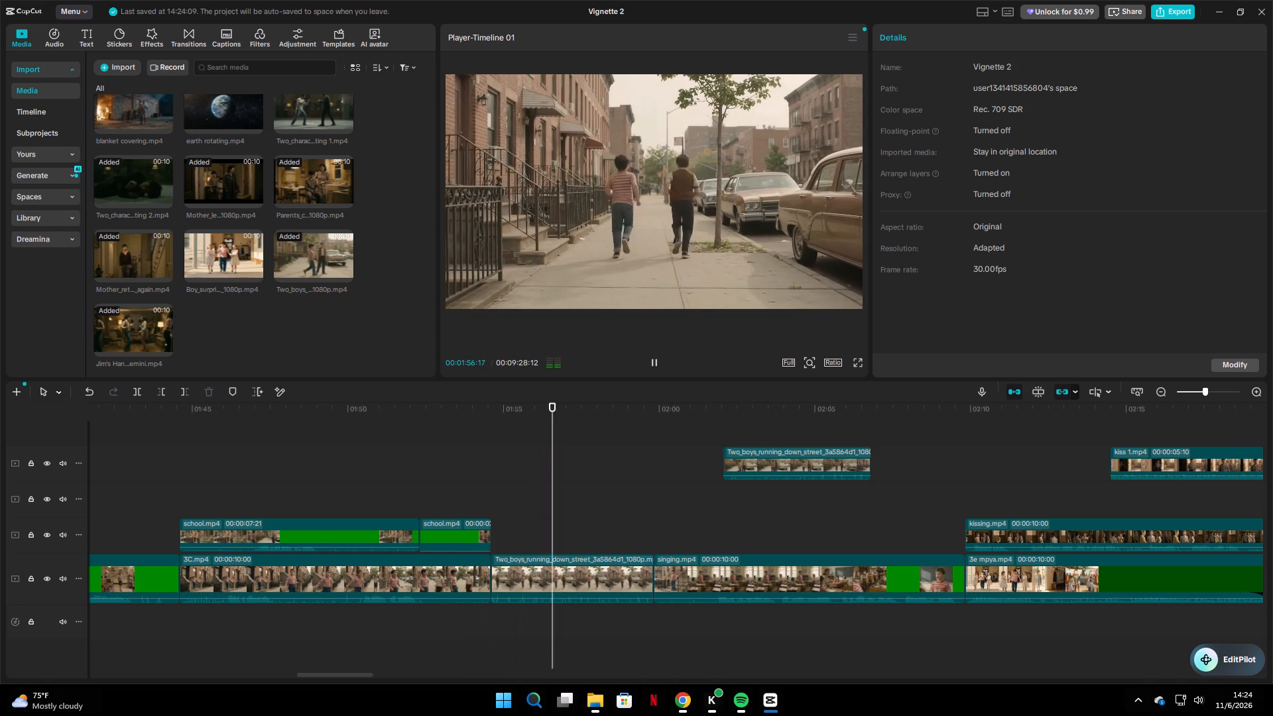
{"action": "key", "text": "space"}
{"action": "left_click", "coordinate": [483, 501]}
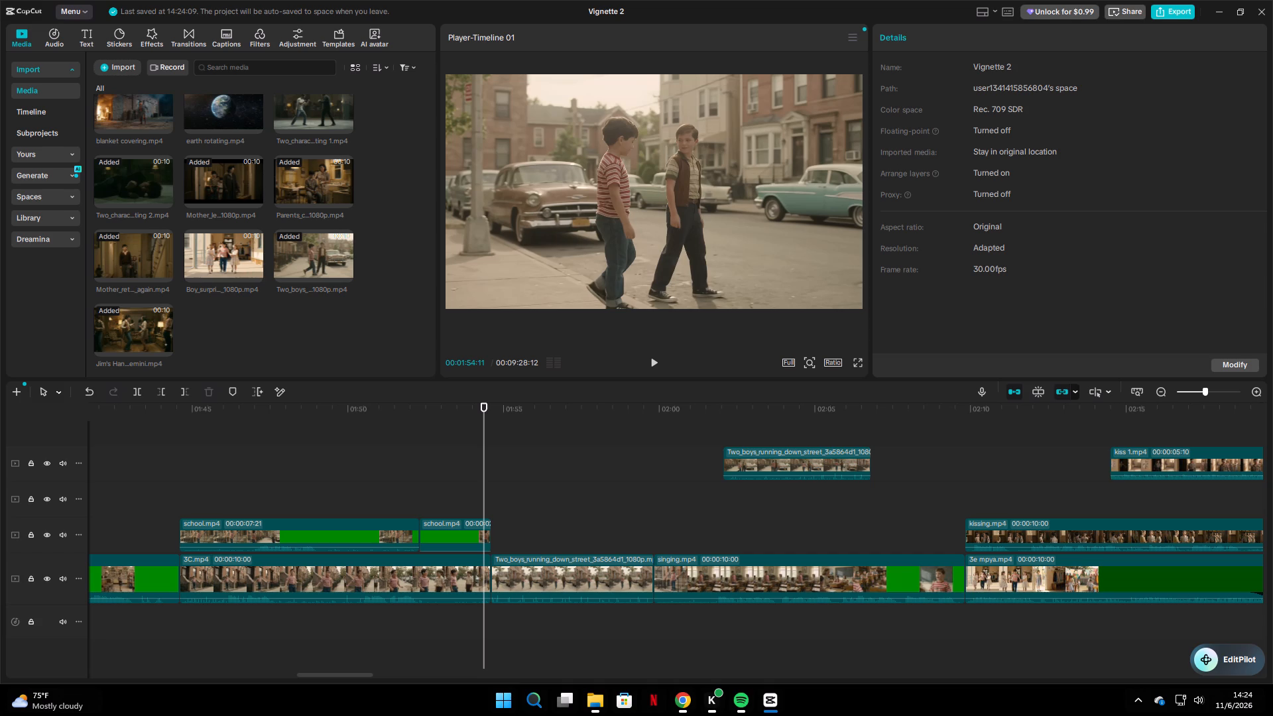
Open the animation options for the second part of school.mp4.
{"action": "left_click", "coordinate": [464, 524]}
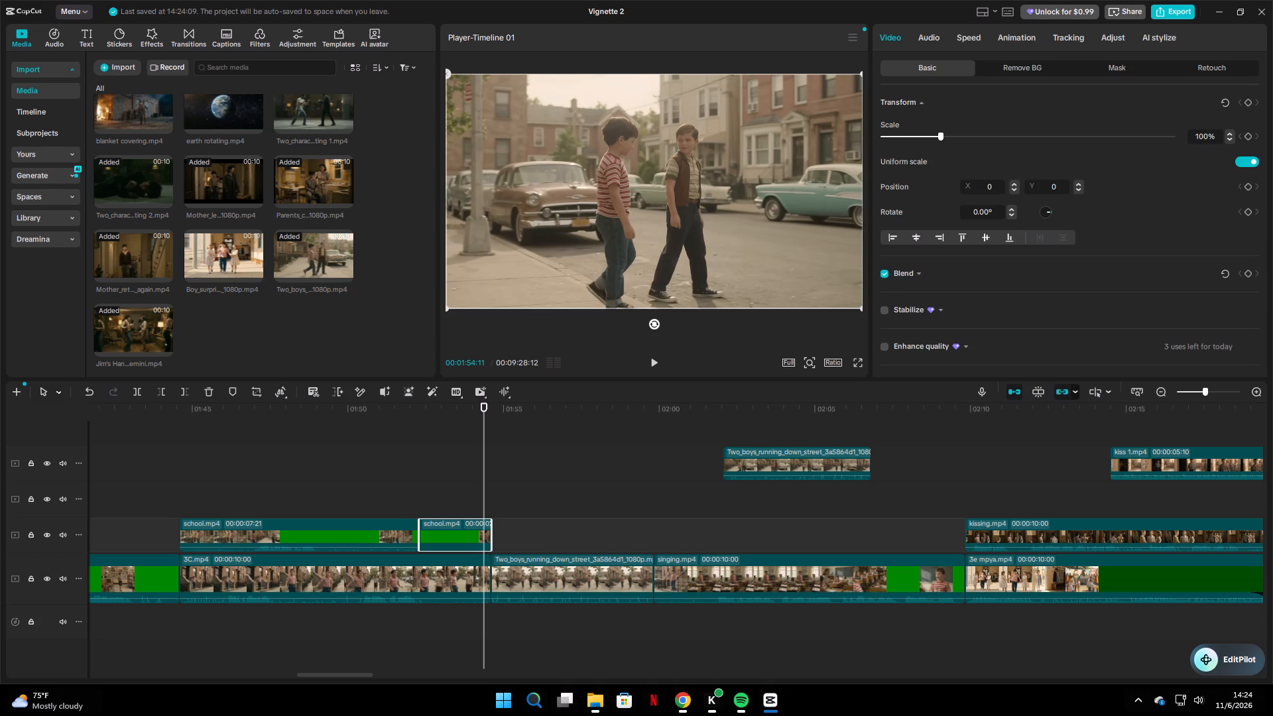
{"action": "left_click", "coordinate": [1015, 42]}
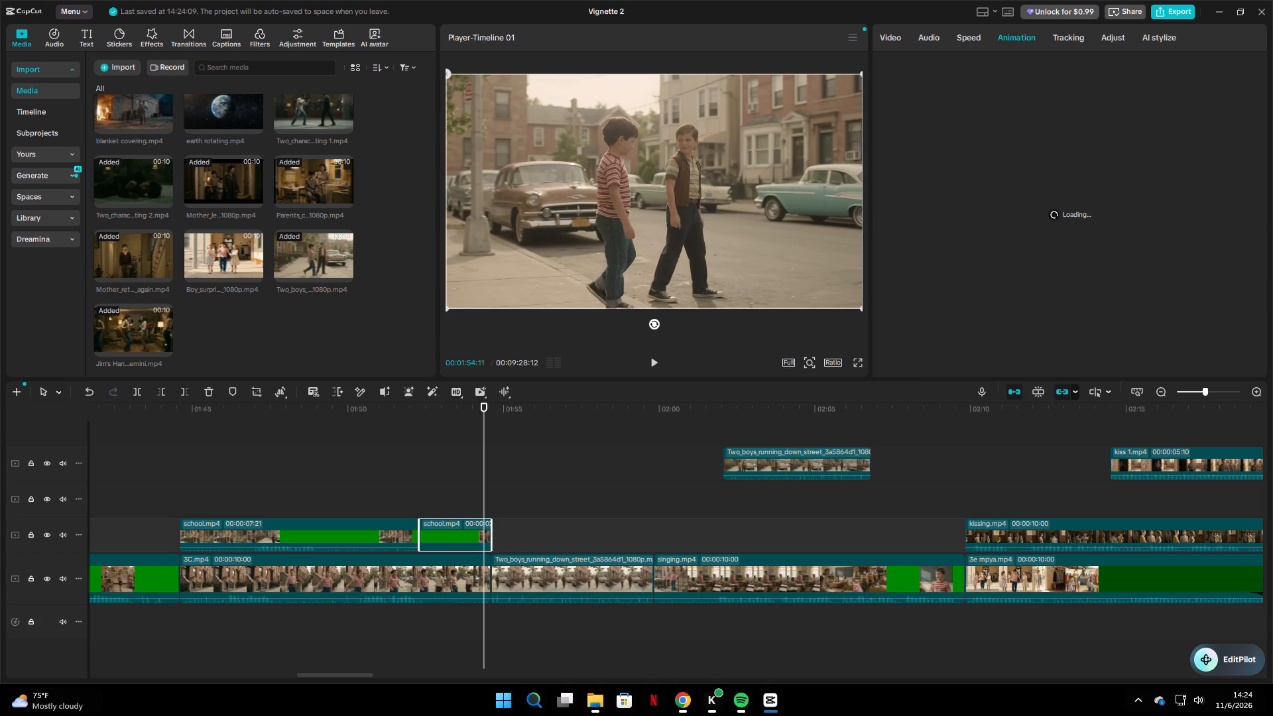
Delete the first part of the Two_boys clip from the upper track.
{"action": "left_click", "coordinate": [768, 459]}
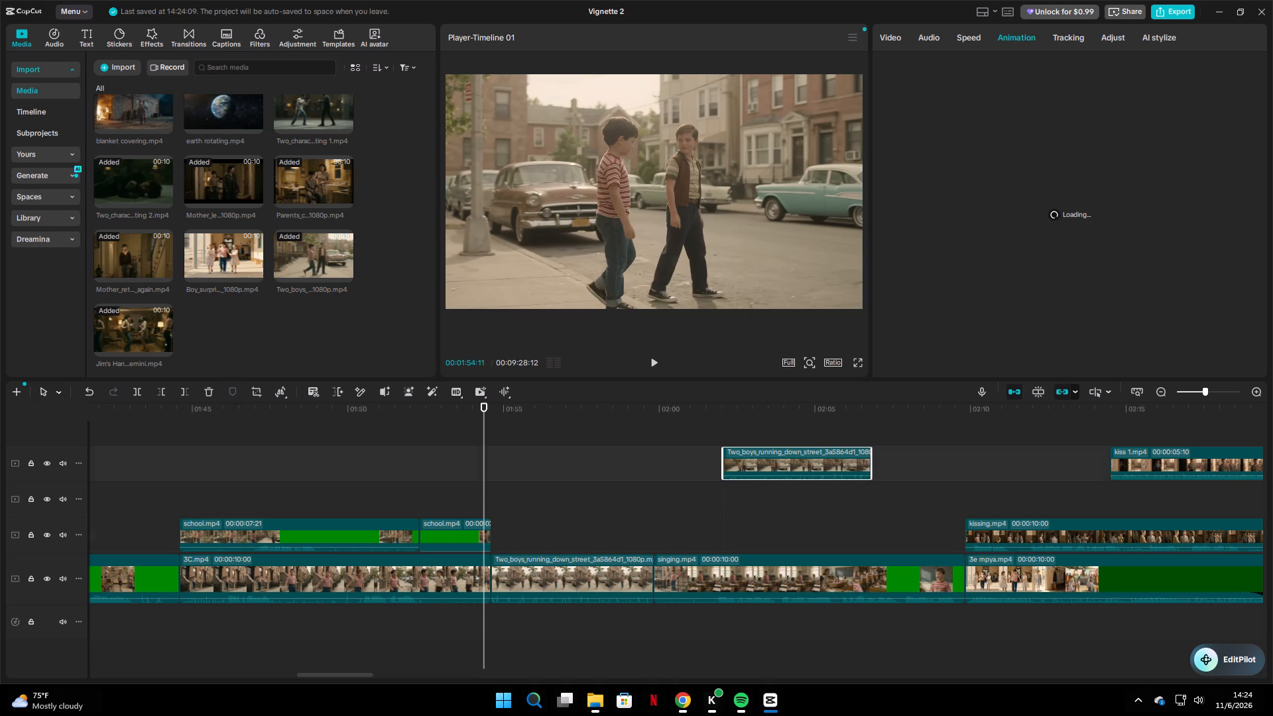
{"action": "key", "text": "BackSpace"}
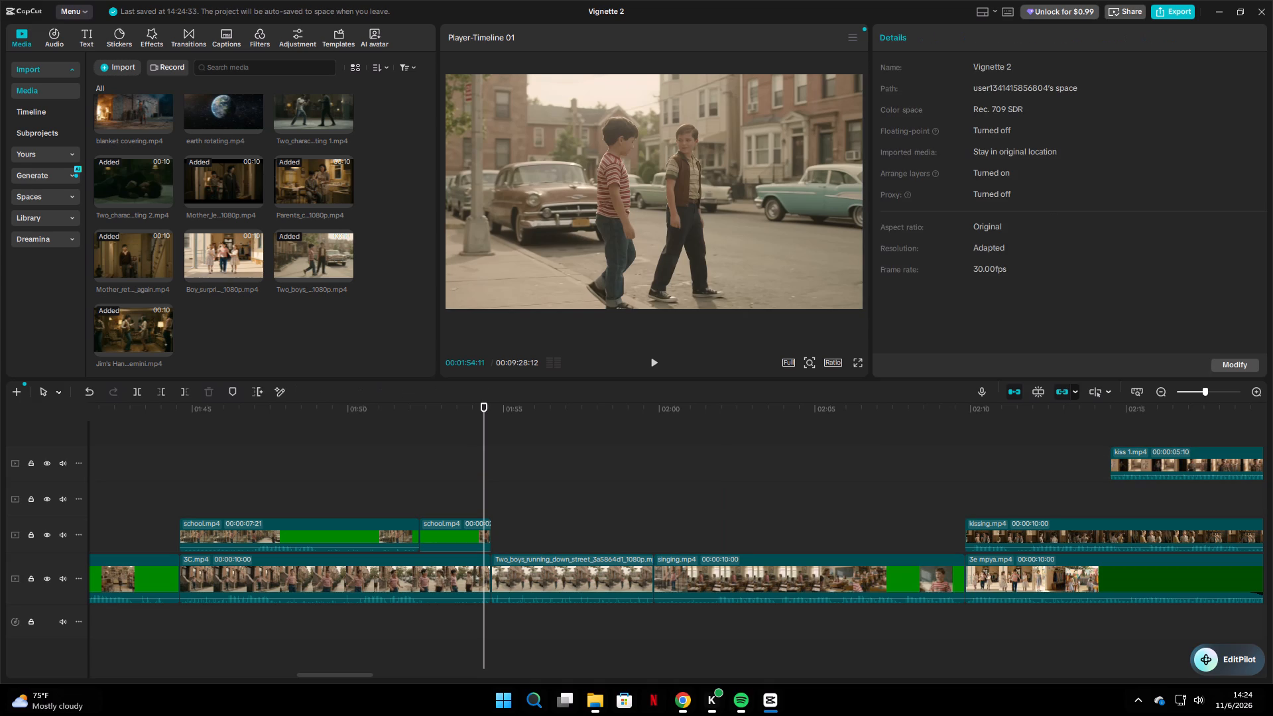
Apply the Fade Out exit animation with a duration of 0.5 s to the second part of school.mp4.
{"action": "left_click", "coordinate": [455, 525]}
{"action": "left_click", "coordinate": [1020, 44]}
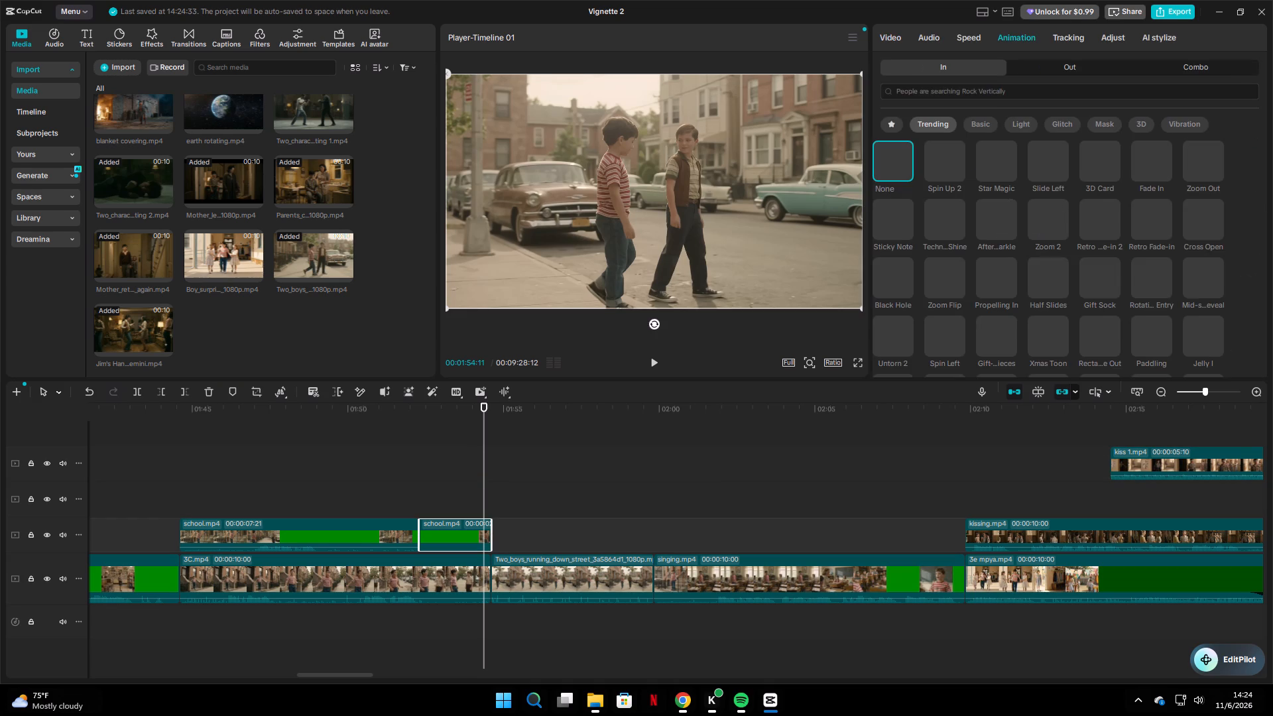
{"action": "left_click", "coordinate": [1091, 71]}
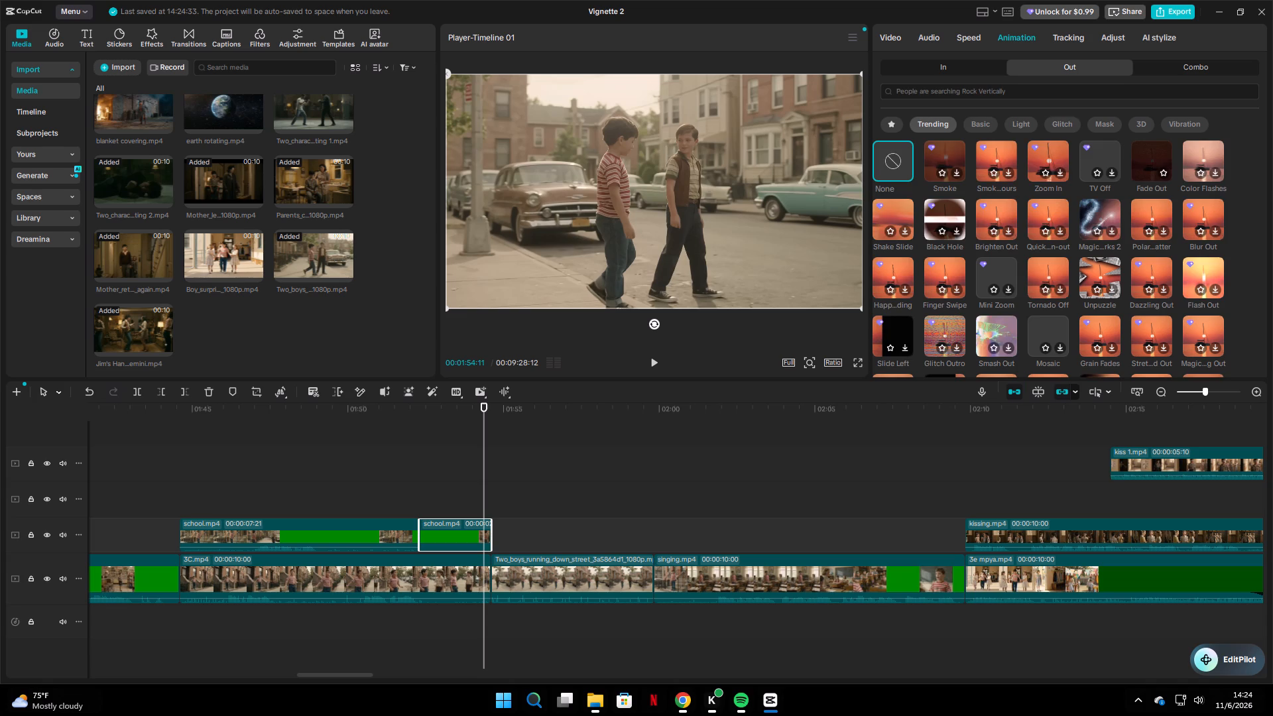
{"action": "left_click", "coordinate": [1148, 159]}
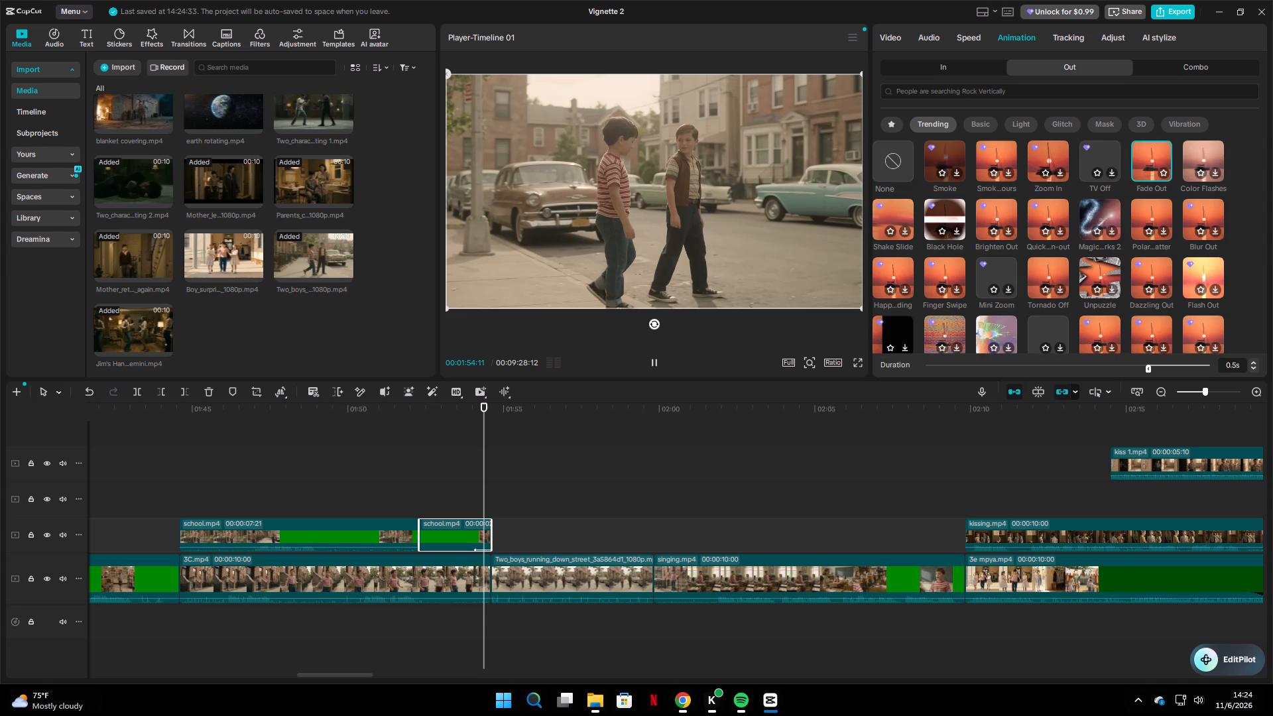
Apply the Fade In entrance animation with a duration of 0.5 s to the Two_boys clip.
{"action": "left_click", "coordinate": [531, 590]}
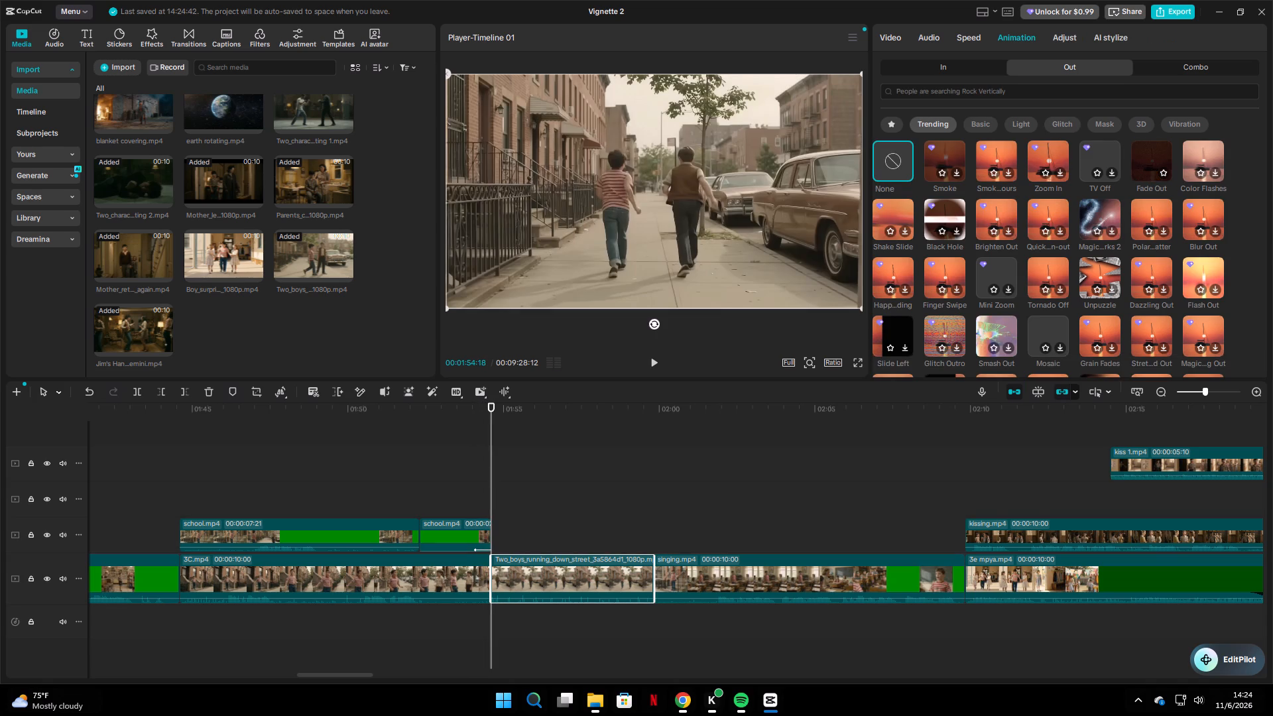
{"action": "left_click", "coordinate": [958, 72]}
{"action": "left_click", "coordinate": [1156, 155]}
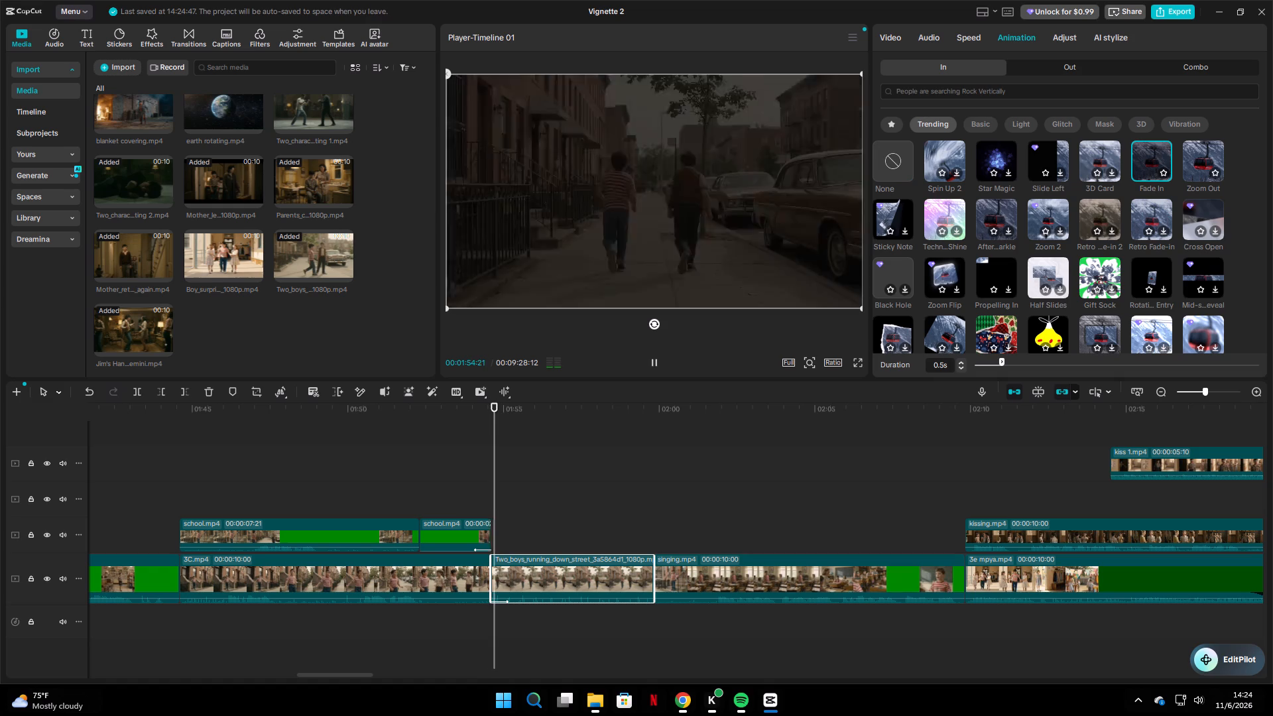
Play from about 01:51 through the Two_boys clip into singing.mp4 to check the fades and the next cut.
{"action": "left_click", "coordinate": [393, 474]}
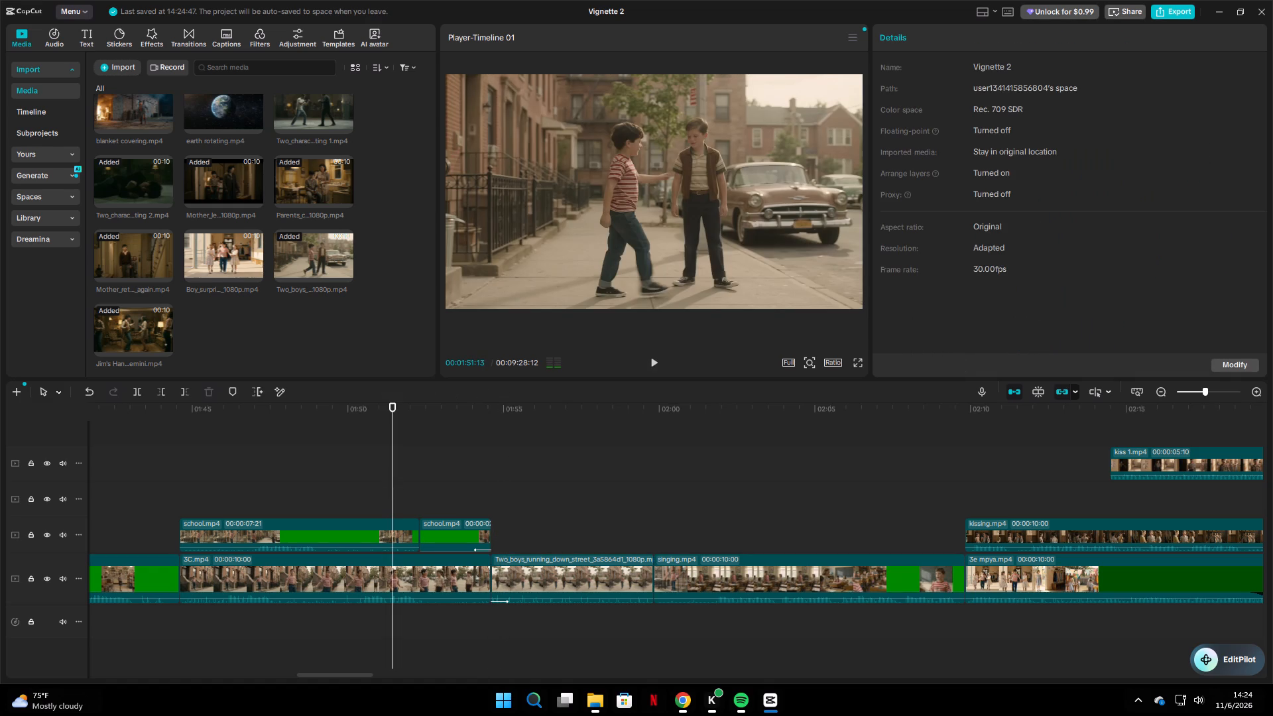
{"action": "scroll", "coordinate": [526, 528], "scroll_direction": "down", "scroll_amount": 3}
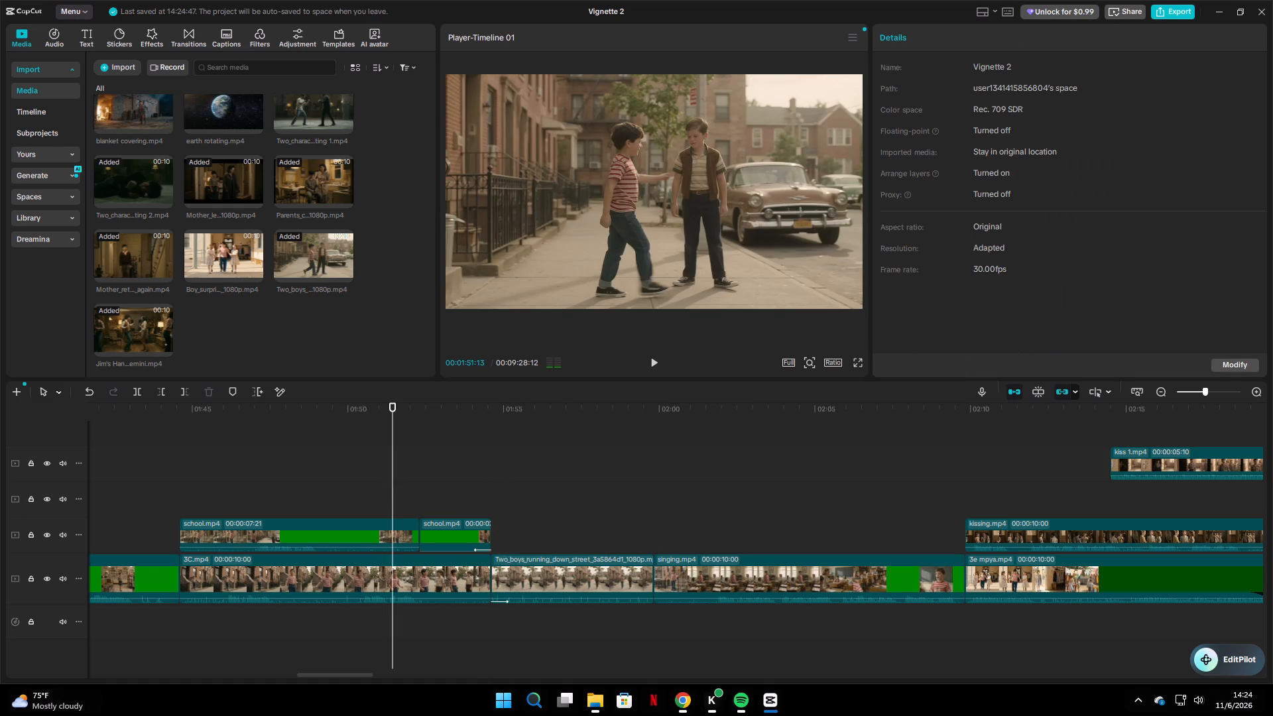
{"action": "left_click", "coordinate": [517, 530]}
{"action": "key", "text": "space"}
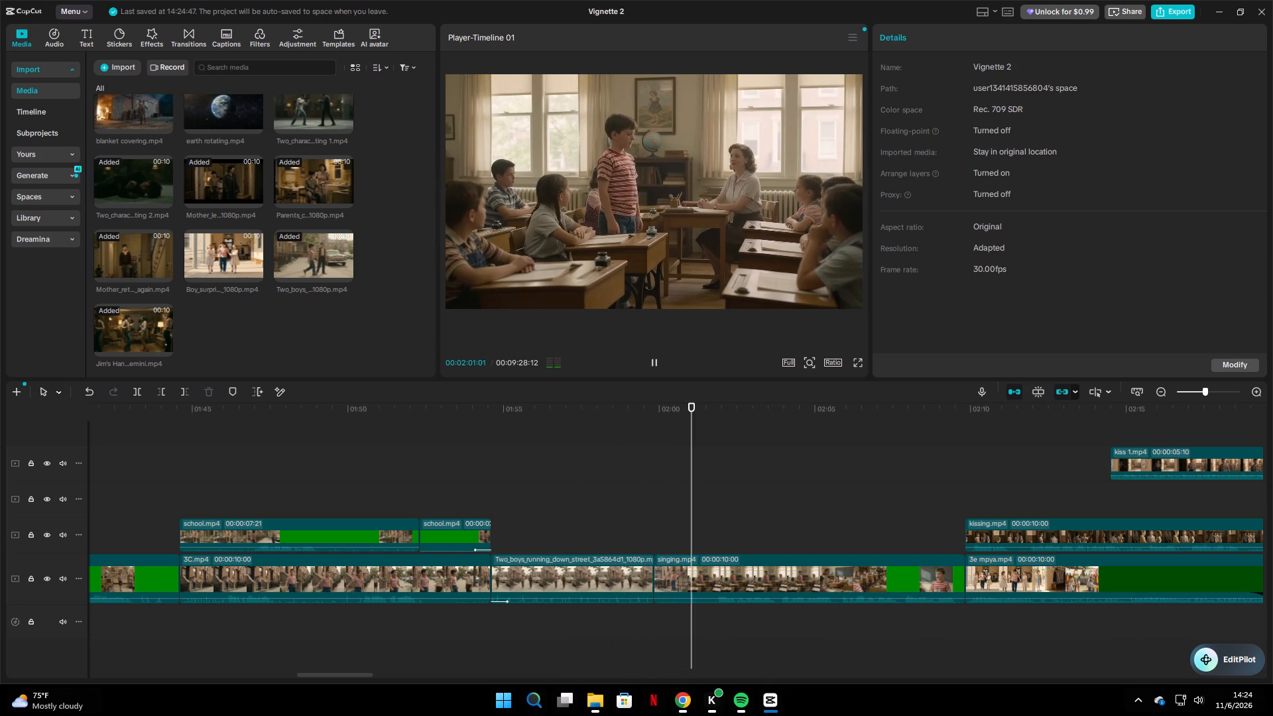
{"action": "left_click", "coordinate": [629, 534]}
{"action": "key", "text": "space"}
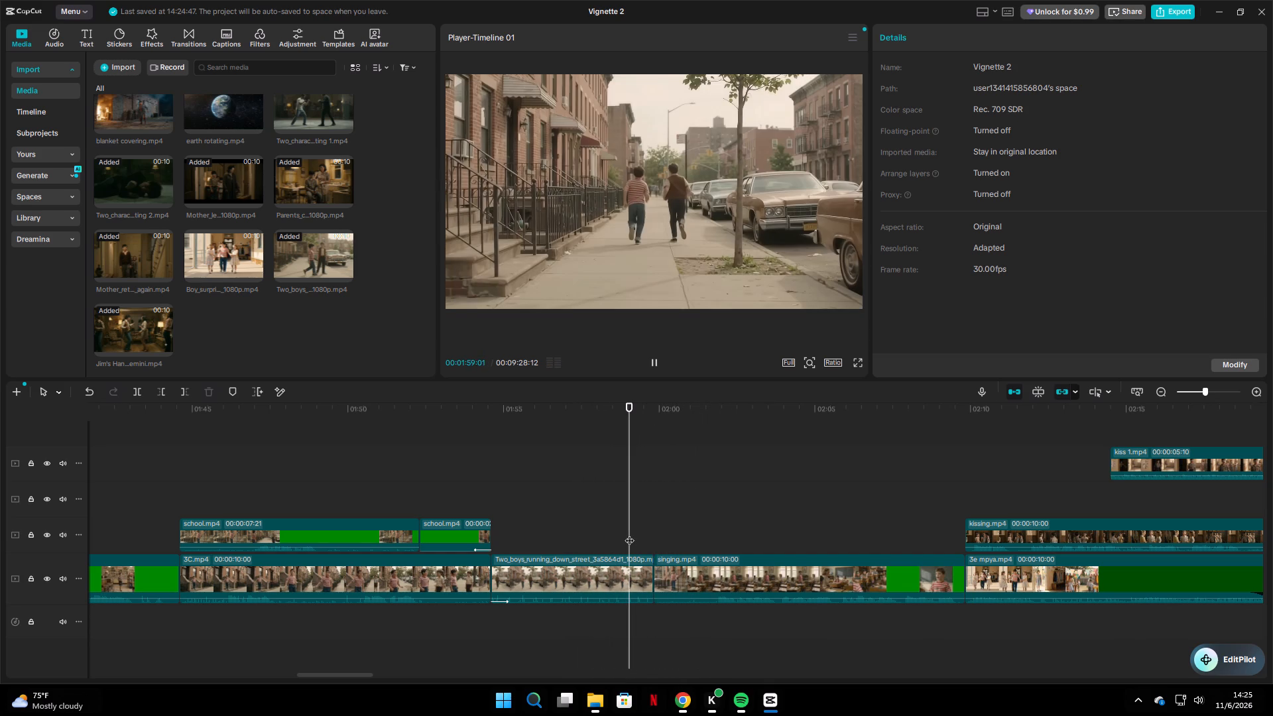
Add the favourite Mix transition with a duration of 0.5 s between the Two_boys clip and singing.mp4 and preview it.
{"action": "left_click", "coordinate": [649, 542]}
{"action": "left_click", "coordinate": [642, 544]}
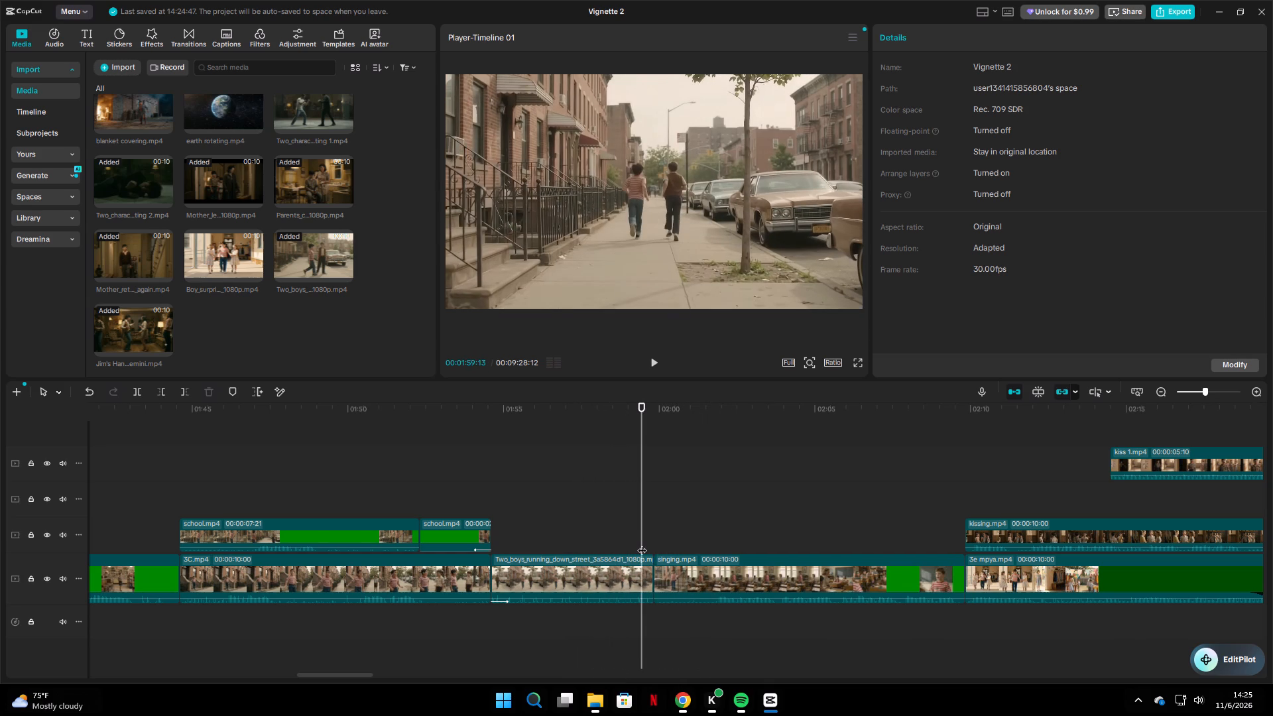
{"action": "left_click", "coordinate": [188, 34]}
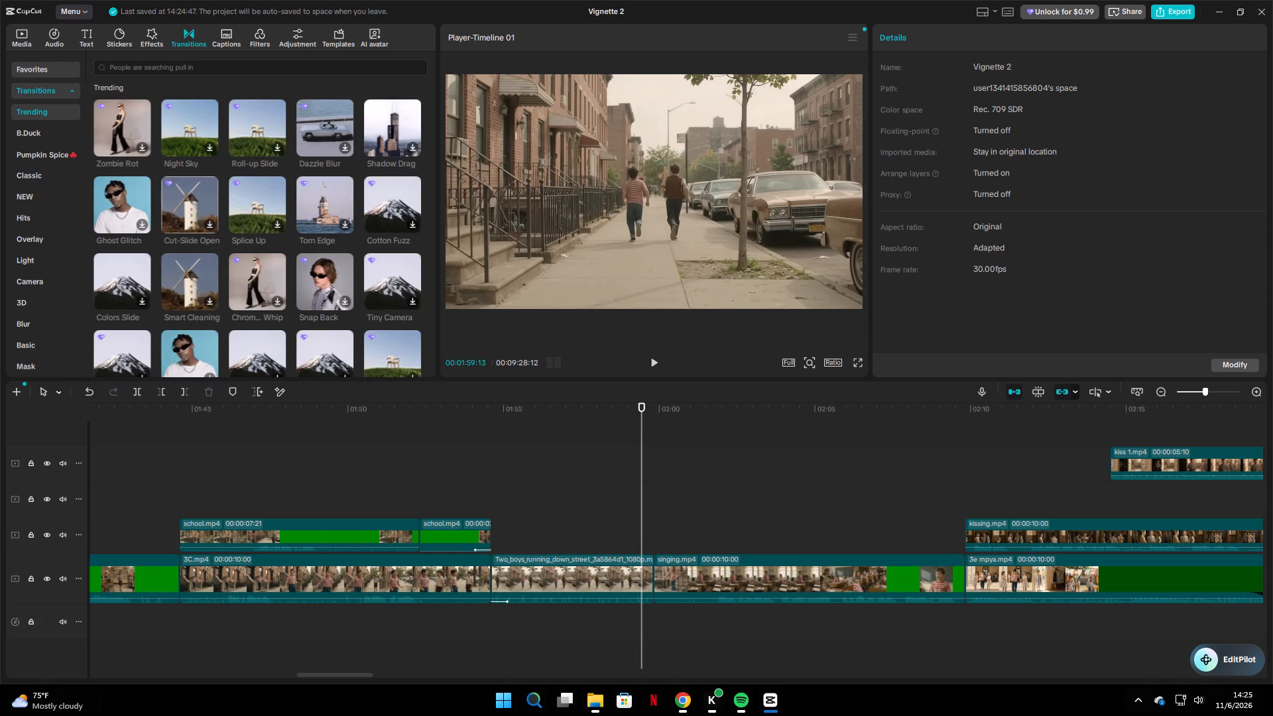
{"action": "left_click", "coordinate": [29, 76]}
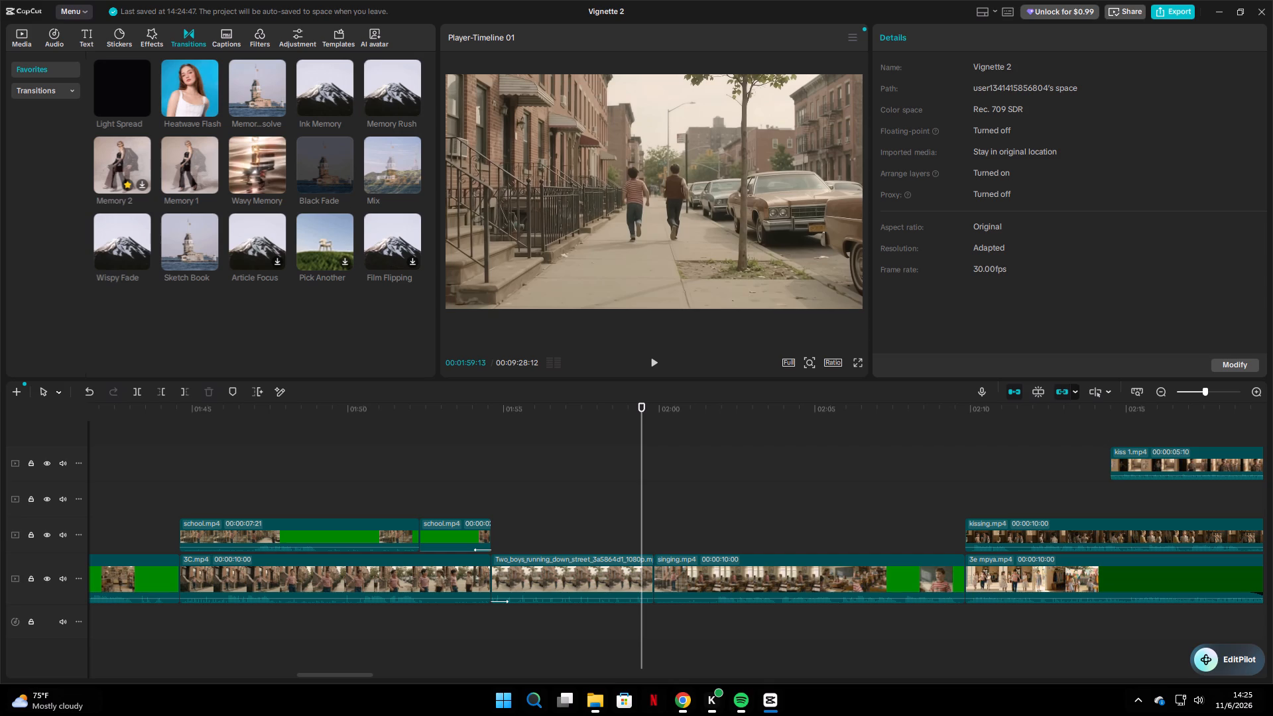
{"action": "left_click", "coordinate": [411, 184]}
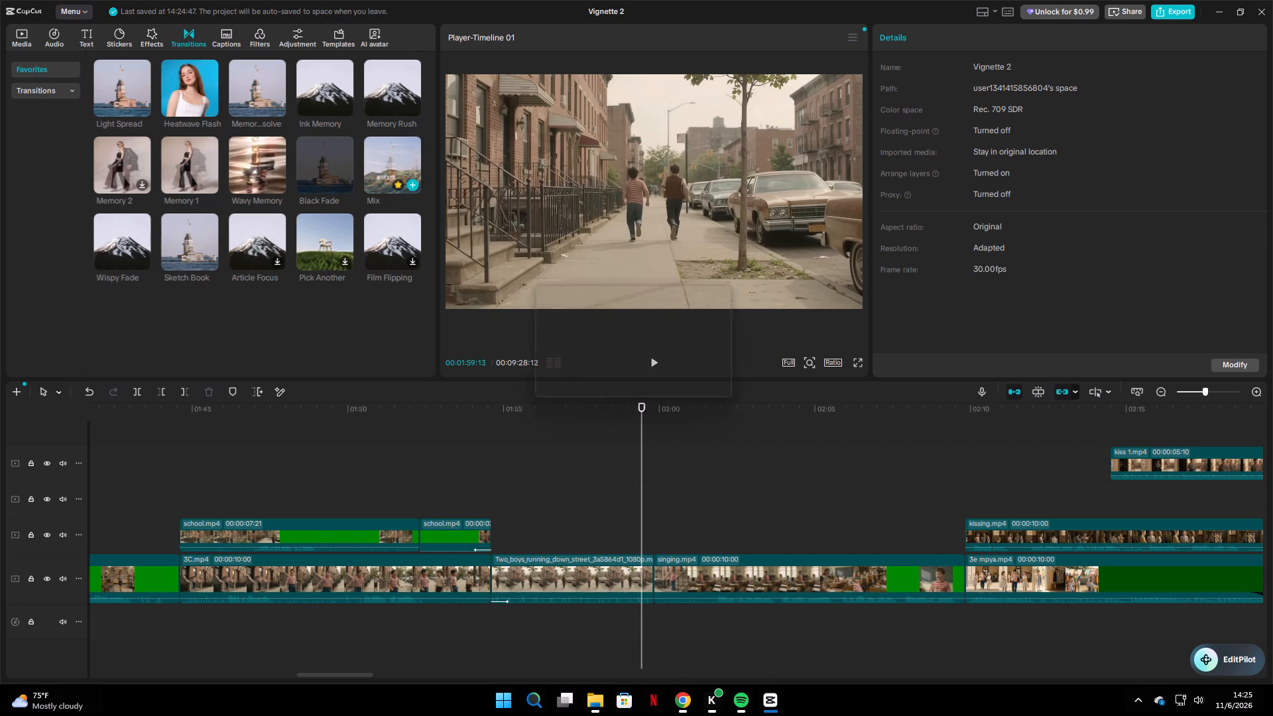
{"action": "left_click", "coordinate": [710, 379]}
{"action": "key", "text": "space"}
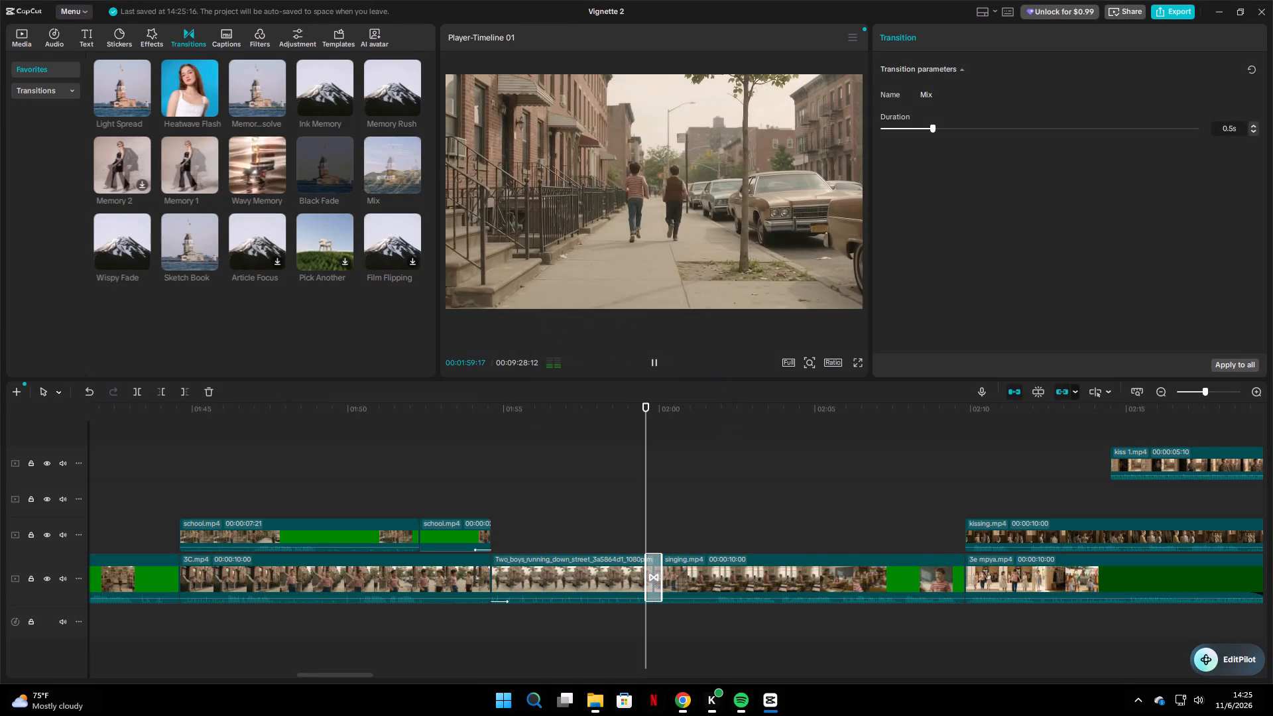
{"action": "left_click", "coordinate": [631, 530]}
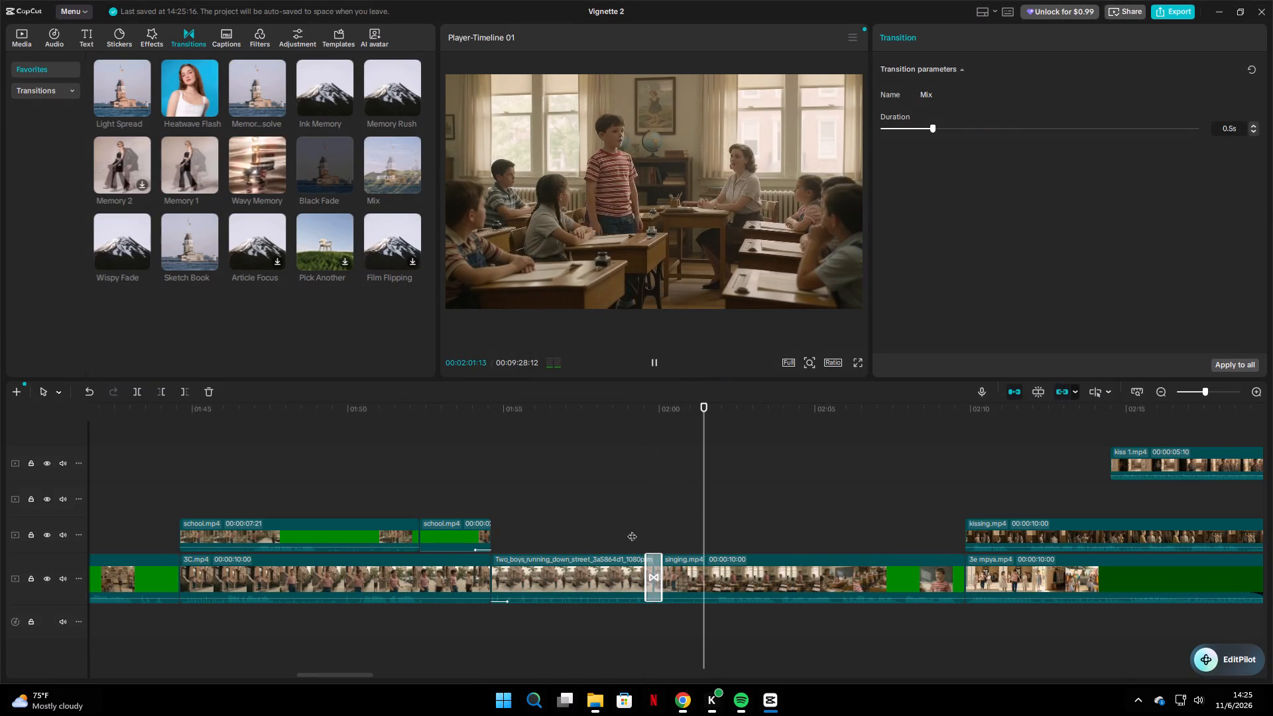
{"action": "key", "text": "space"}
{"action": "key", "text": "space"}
Apply the Black Fade transition with a duration of 0.5 s between the Two_boys clip and singing.mp4 and preview it.
{"action": "left_click", "coordinate": [641, 528]}
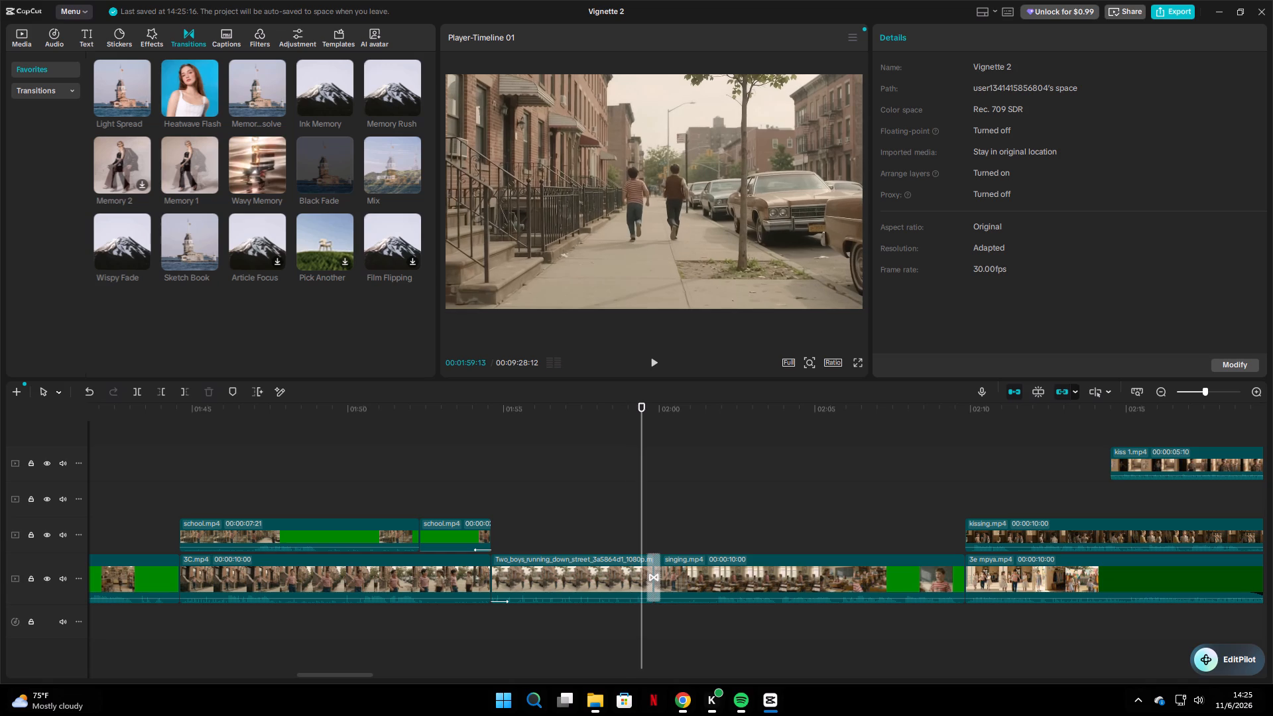
{"action": "left_click", "coordinate": [343, 185]}
{"action": "key", "text": "space"}
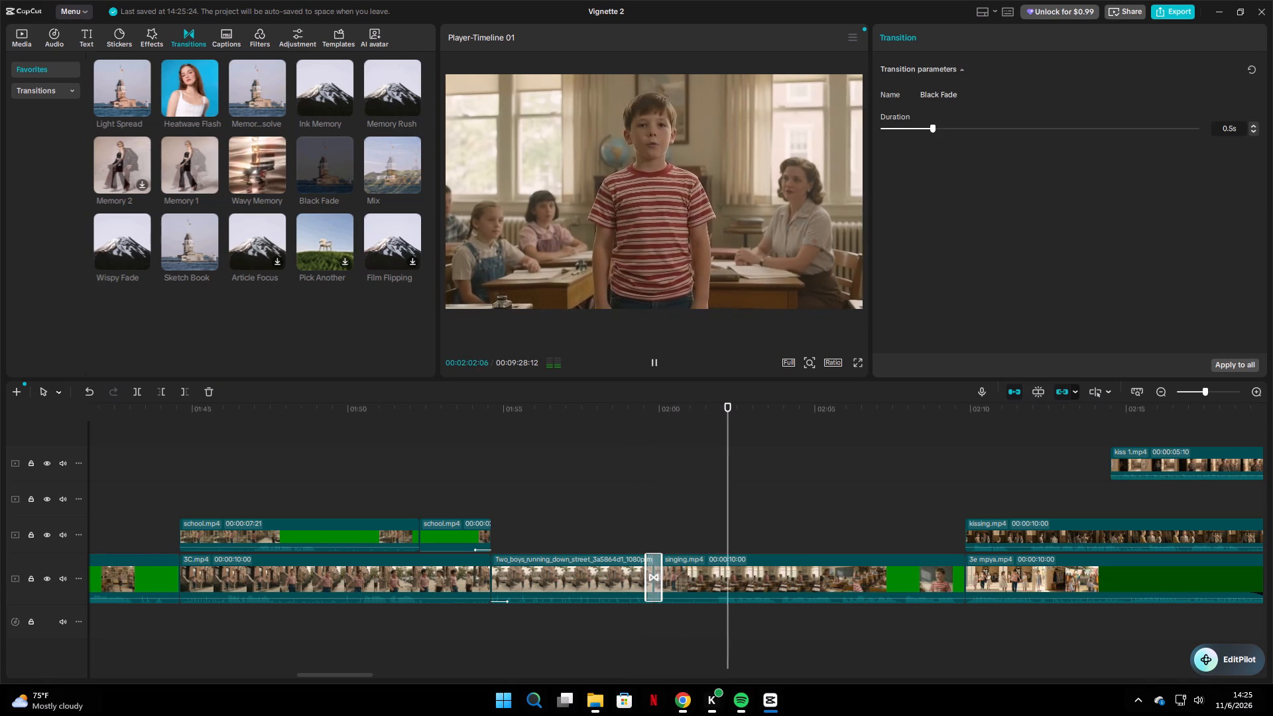
Play the 3C.mp4 section from about 01:45 into the Two_boys clip to examine its sound and find where to cut.
{"action": "left_click", "coordinate": [439, 496]}
{"action": "key", "text": "space"}
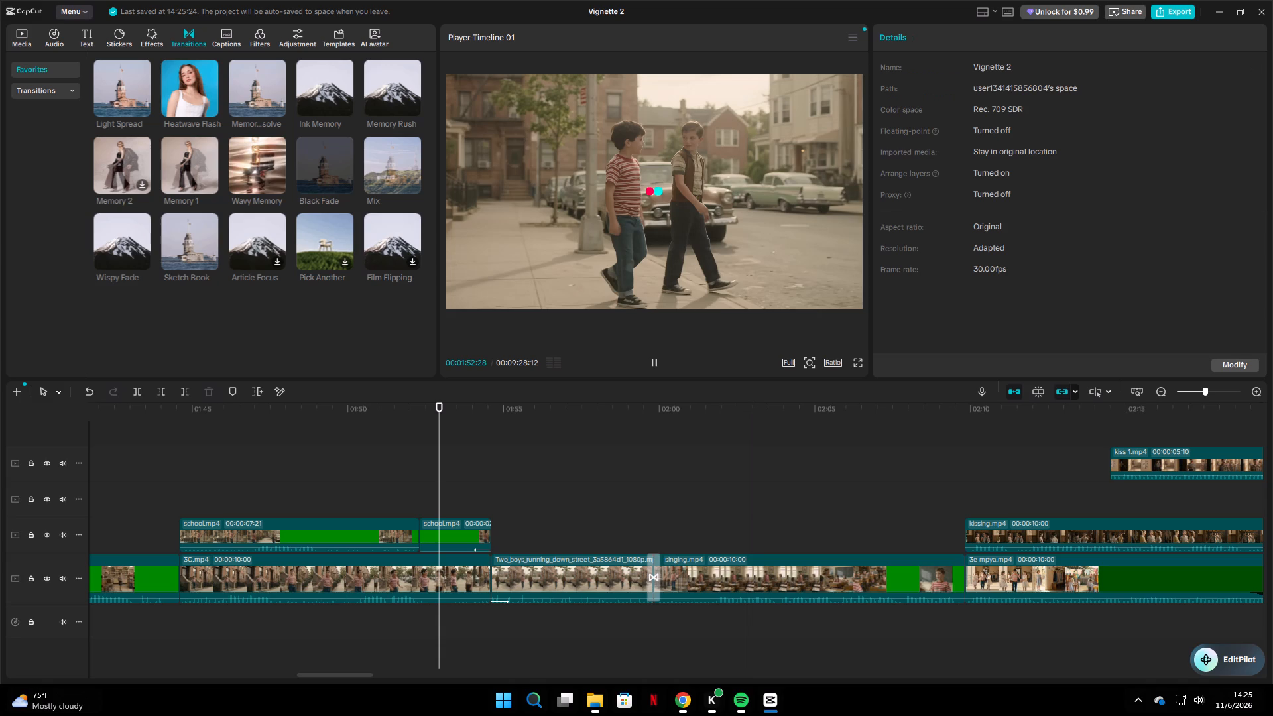
{"action": "left_click", "coordinate": [291, 496]}
{"action": "key", "text": "space"}
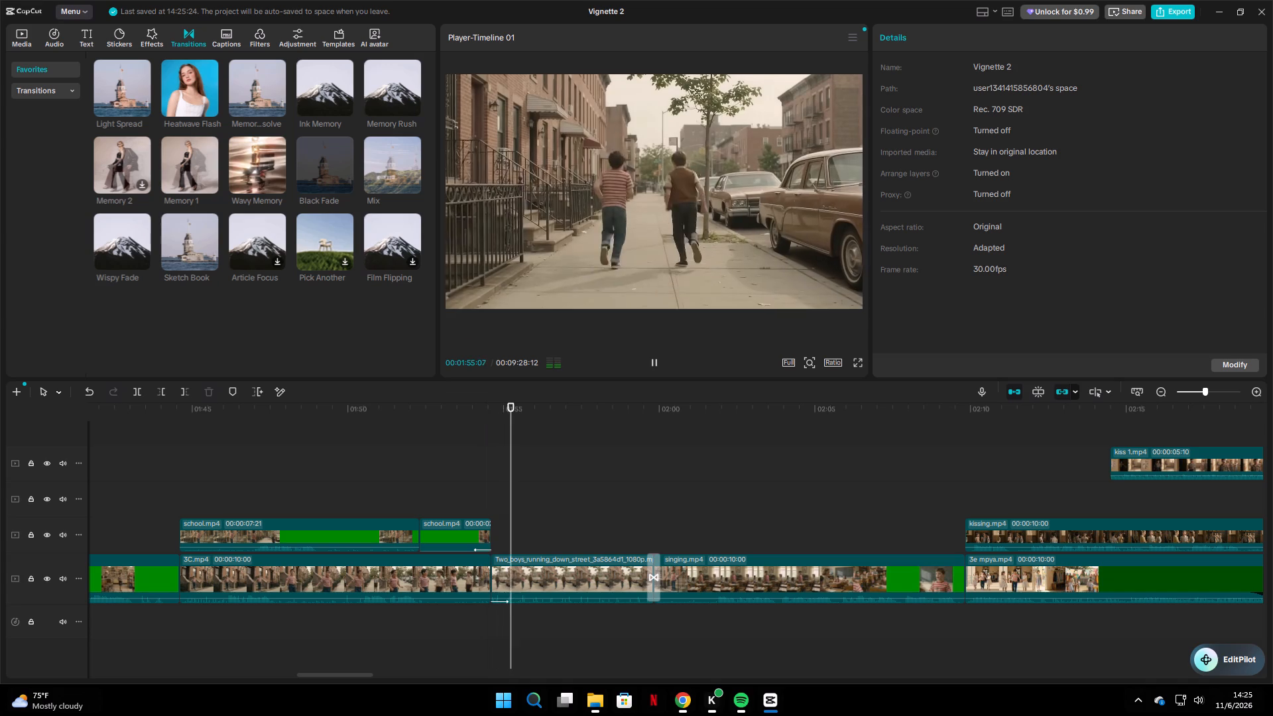
{"action": "left_click", "coordinate": [271, 501]}
{"action": "left_click", "coordinate": [225, 502]}
{"action": "key", "text": "space"}
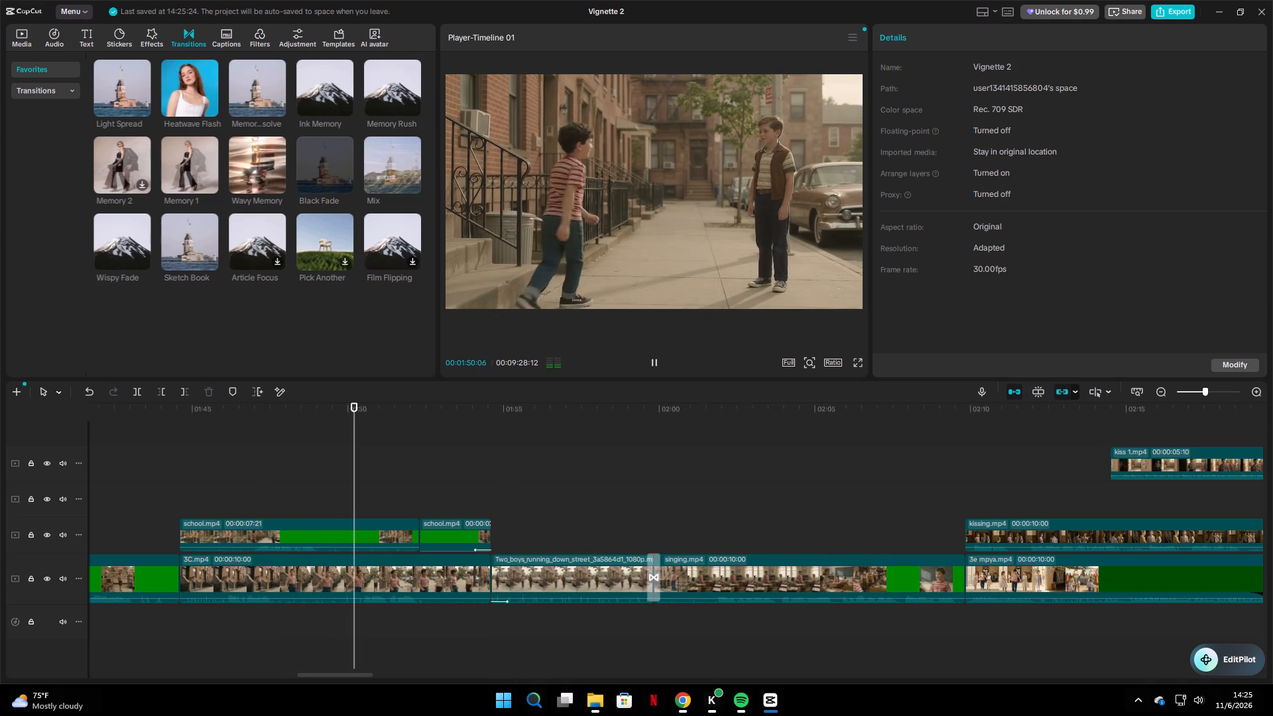
{"action": "key", "text": "space"}
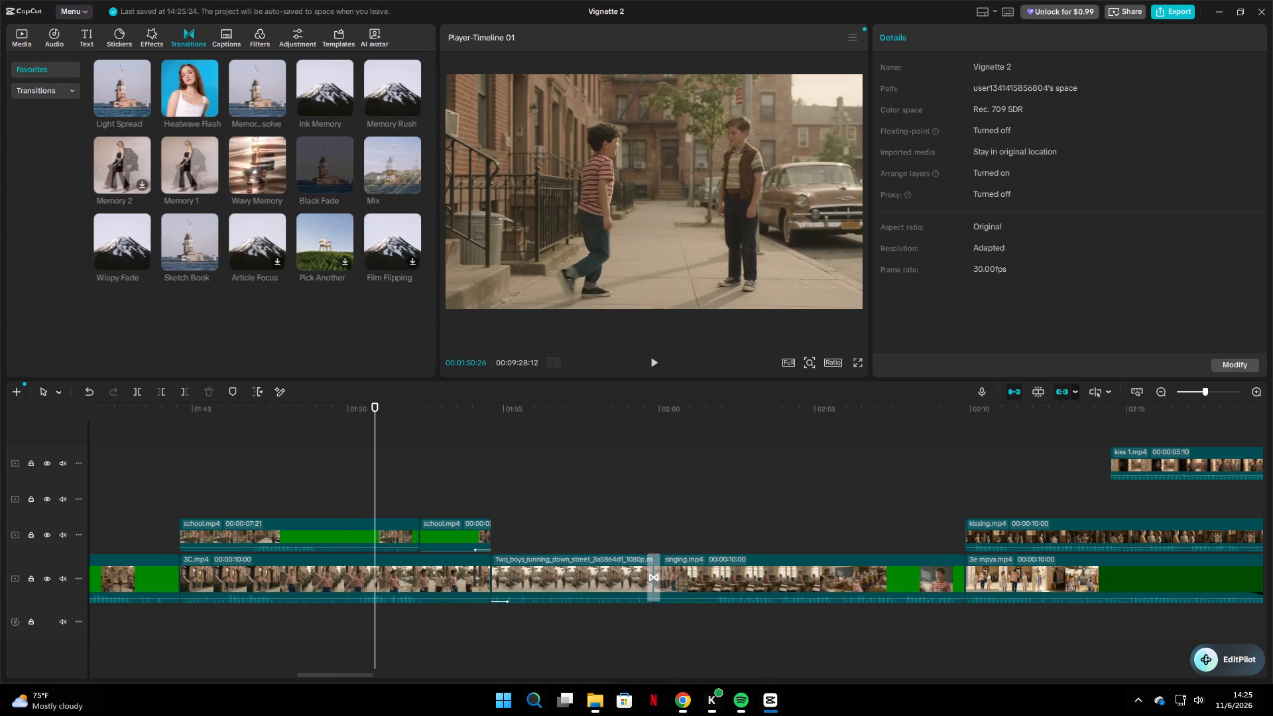
{"action": "left_click", "coordinate": [197, 501]}
{"action": "key", "text": "space"}
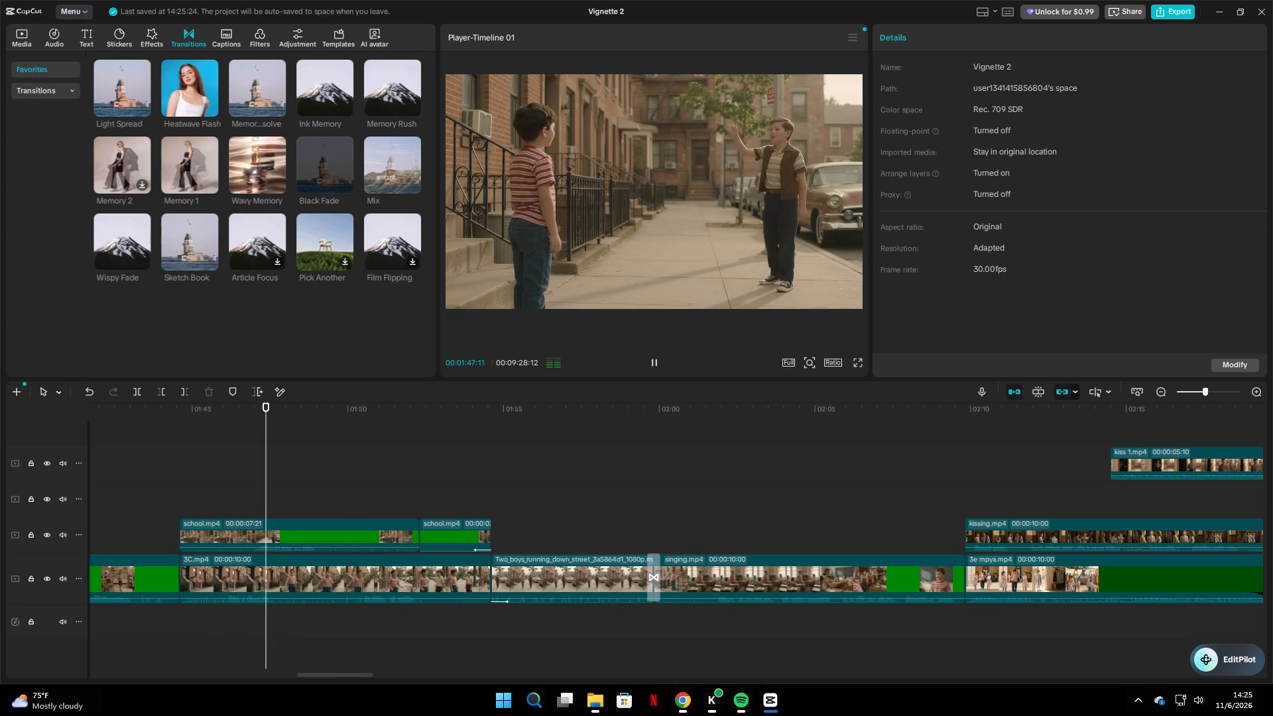
{"action": "key", "text": "space"}
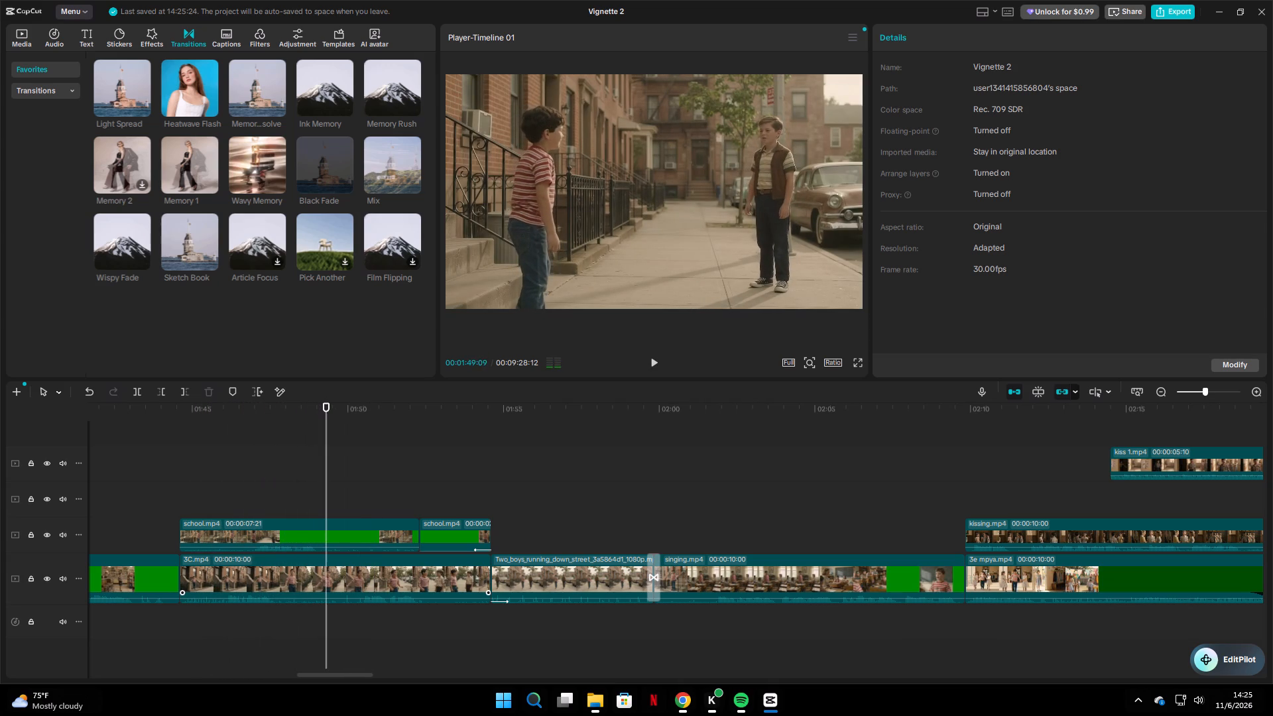
{"action": "key", "text": "space"}
{"action": "left_click", "coordinate": [356, 570]}
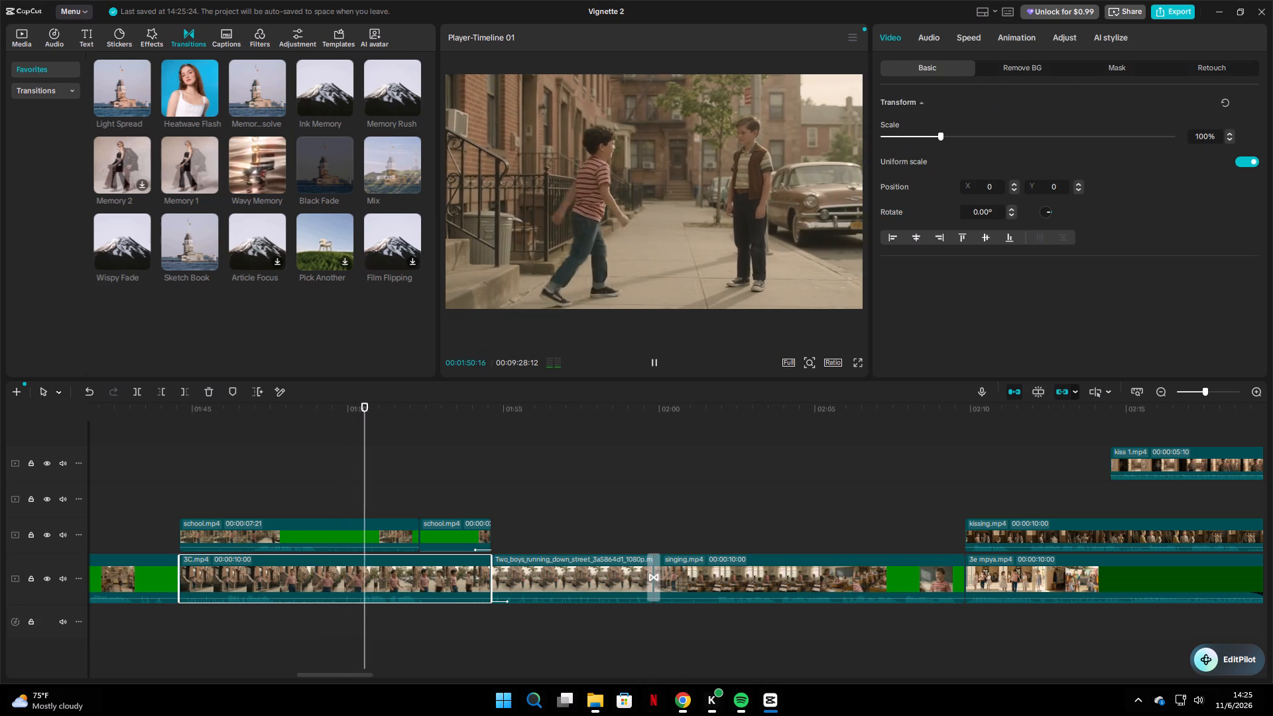
{"action": "key", "text": "space"}
{"action": "left_click", "coordinate": [357, 575]}
{"action": "left_click", "coordinate": [357, 576]}
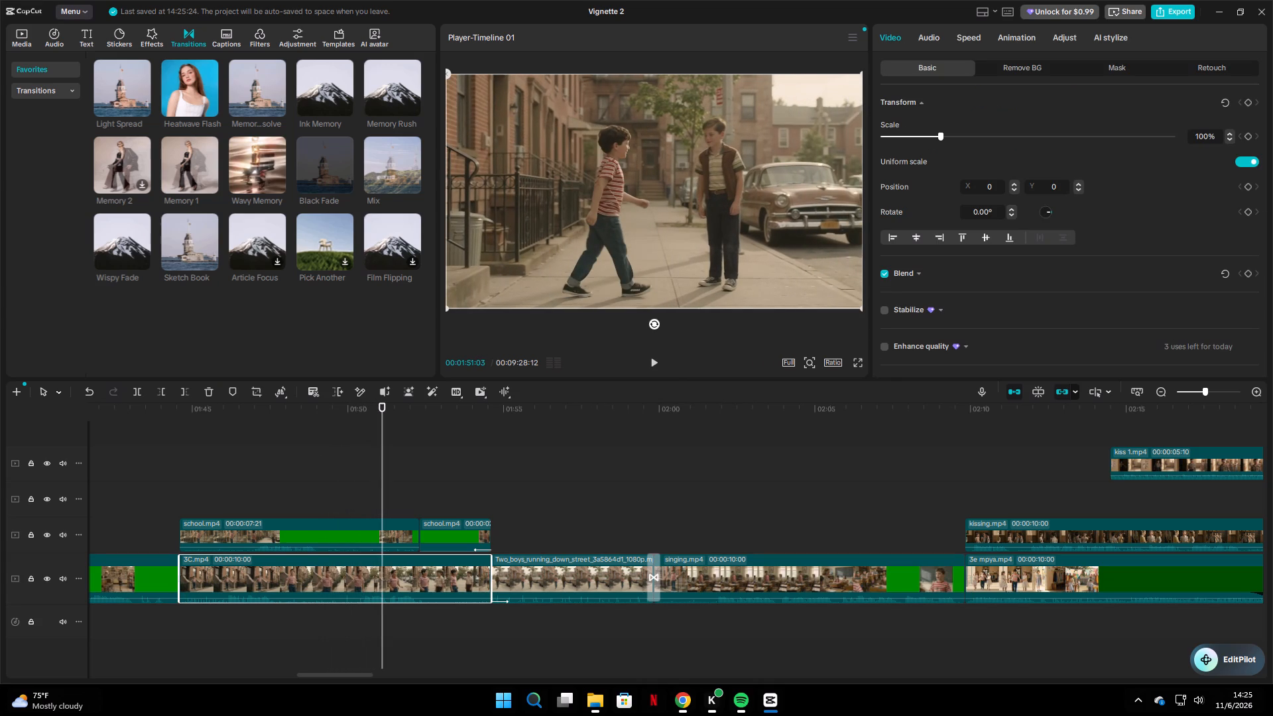
Split 3C.mp4 on the main track at 00:01:50:10 and 00:01:52:13 to isolate its middle part.
{"action": "left_click", "coordinate": [358, 499]}
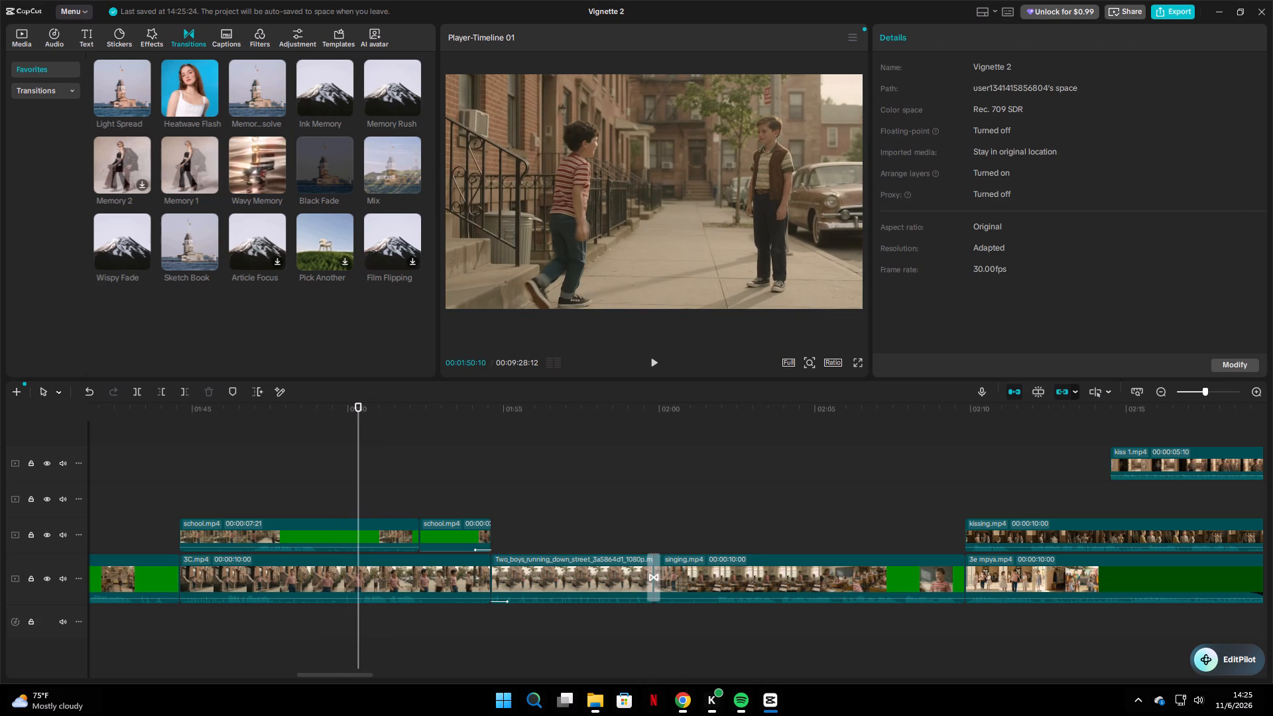
{"action": "left_click", "coordinate": [343, 581]}
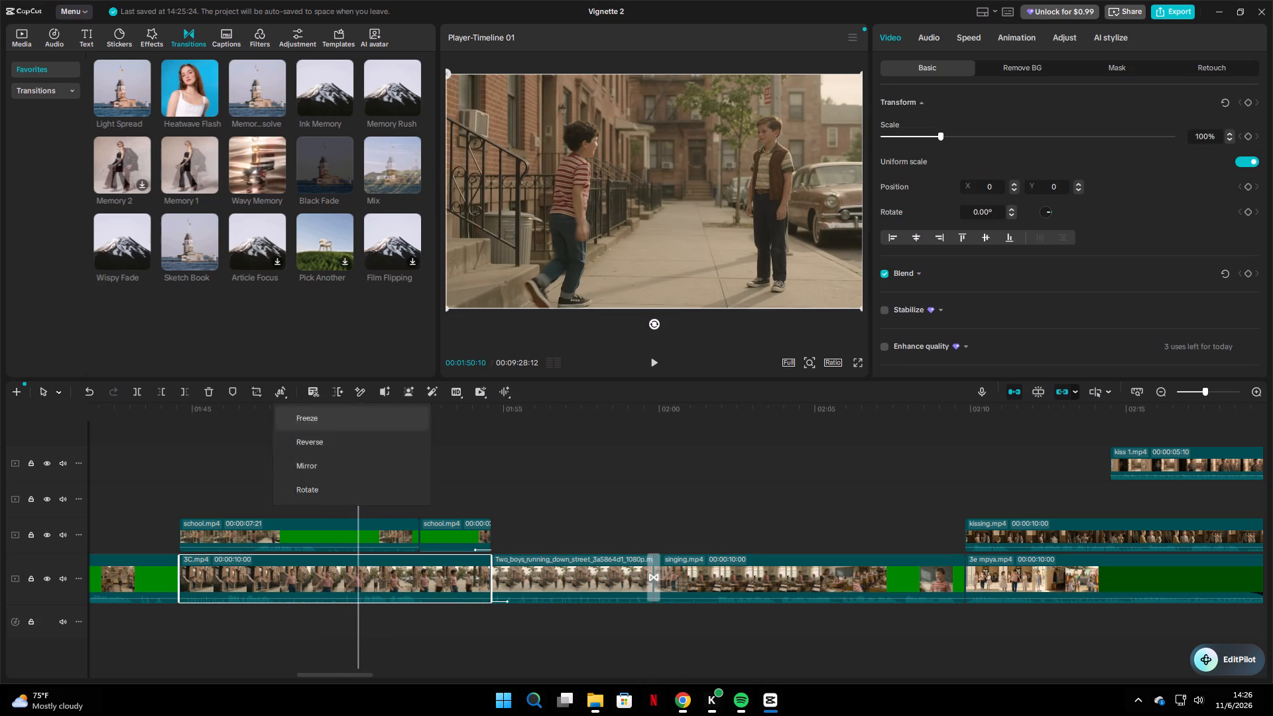
{"action": "left_click", "coordinate": [20, 33]}
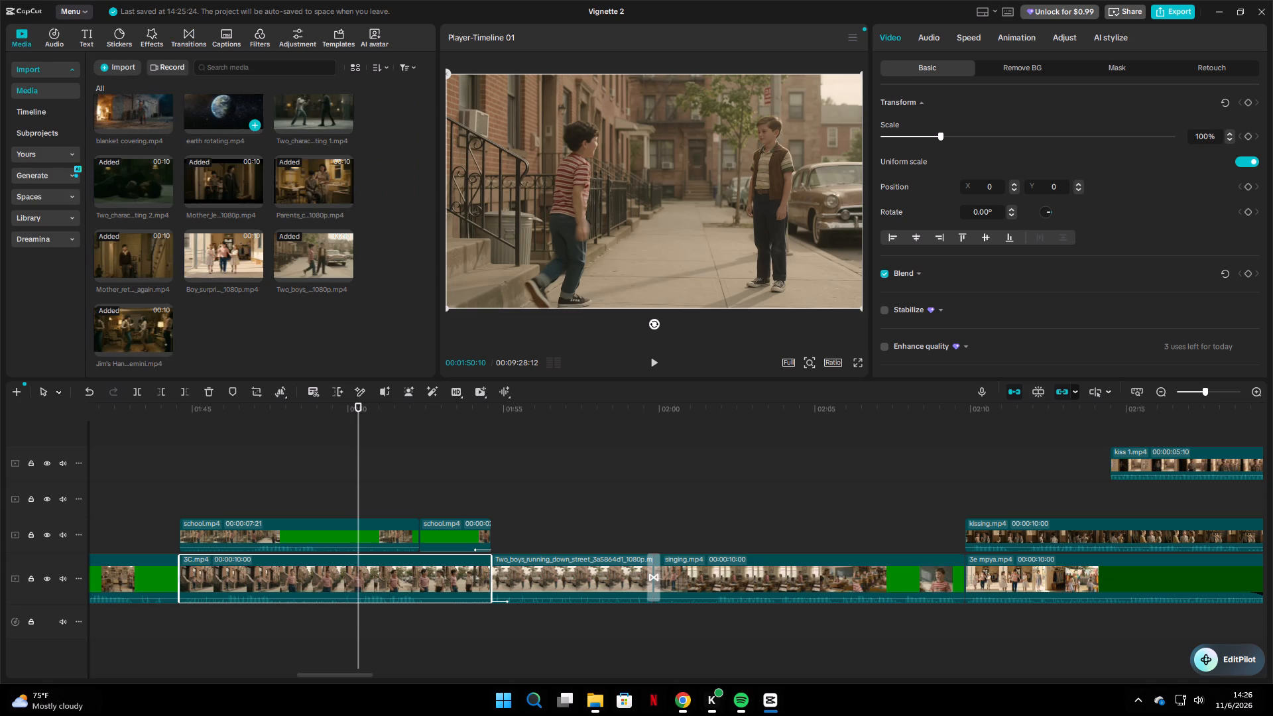
{"action": "left_click", "coordinate": [140, 392]}
{"action": "left_click", "coordinate": [424, 502]}
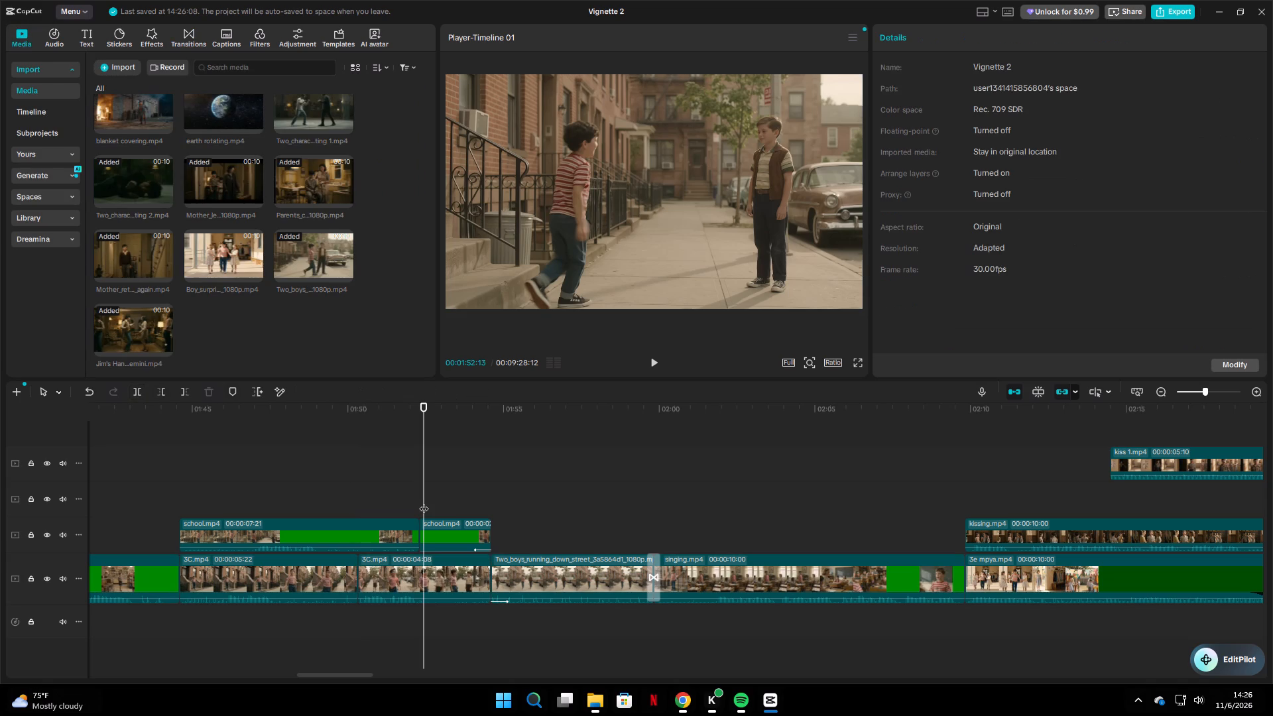
{"action": "left_click", "coordinate": [139, 388]}
Mute the middle part of 3C.mp4 by setting its volume to -∞ dB.
{"action": "left_click", "coordinate": [381, 569]}
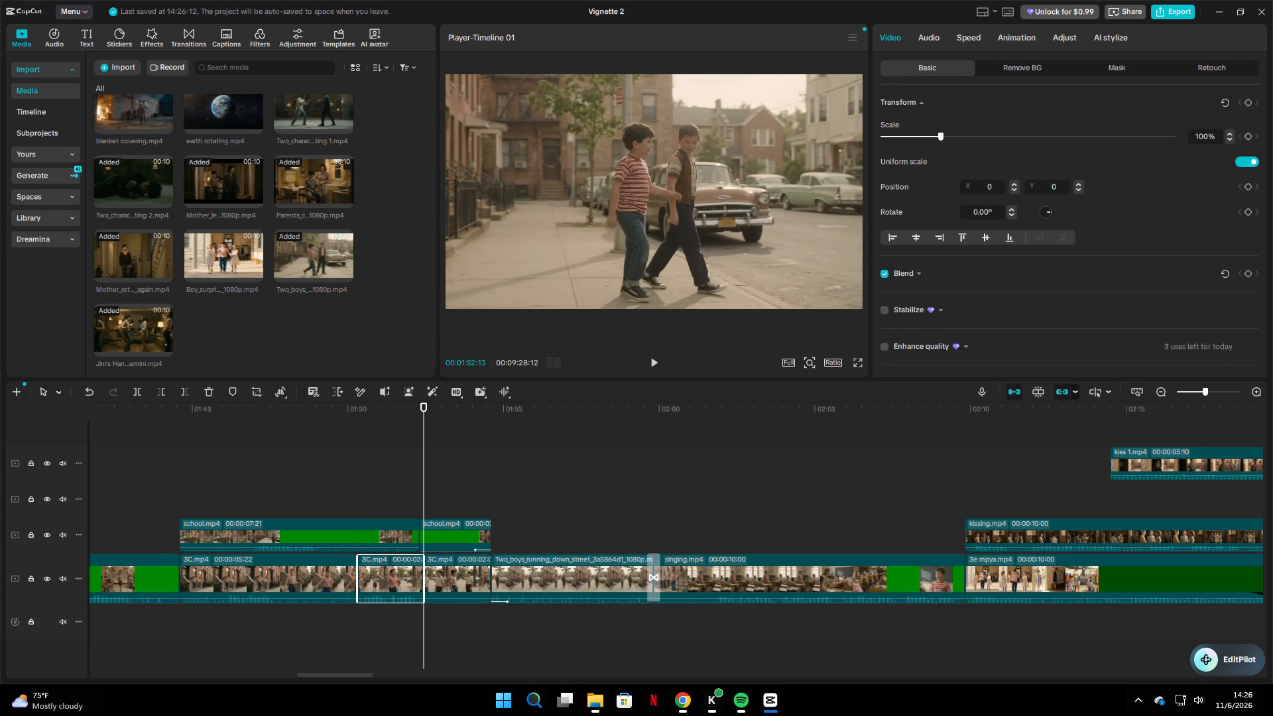
{"action": "left_click", "coordinate": [926, 38]}
{"action": "left_click_drag", "start_coordinate": [886, 135], "coordinate": [875, 135]}
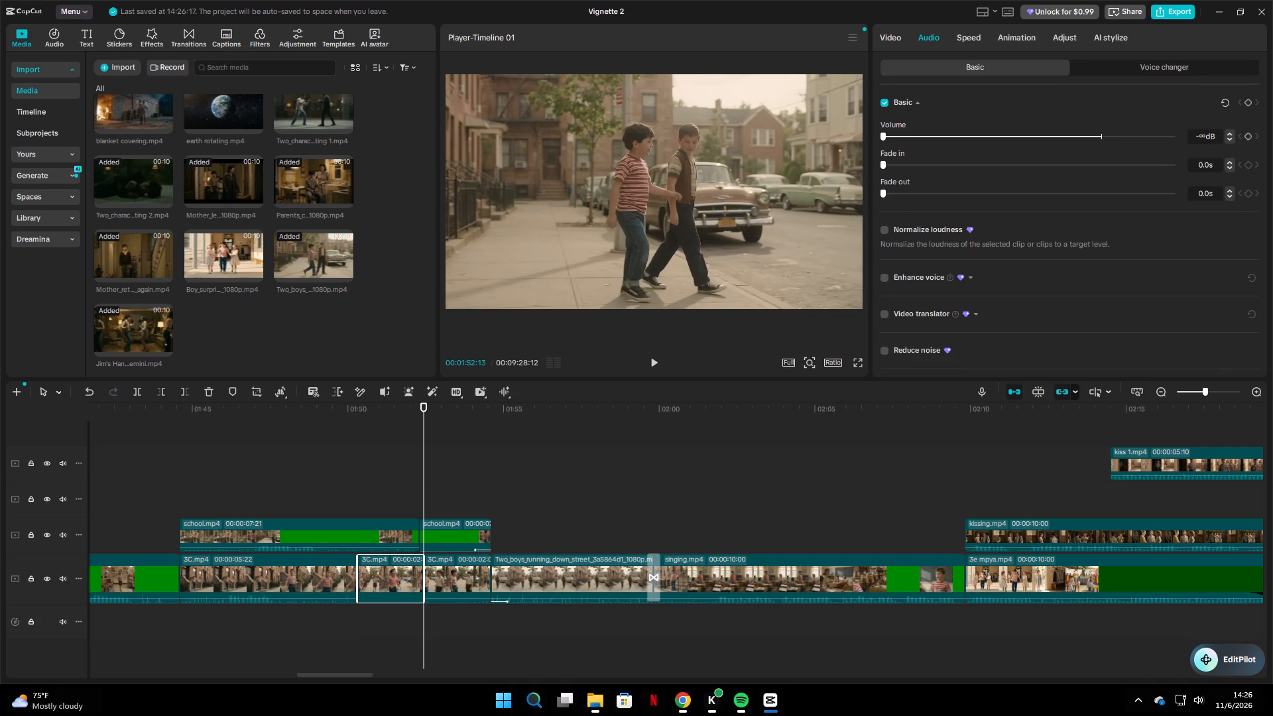
Play from about 01:48 across the muted part of 3C.mp4 into the Two_boys clip to check the sound.
{"action": "left_click", "coordinate": [300, 494]}
{"action": "key", "text": "space"}
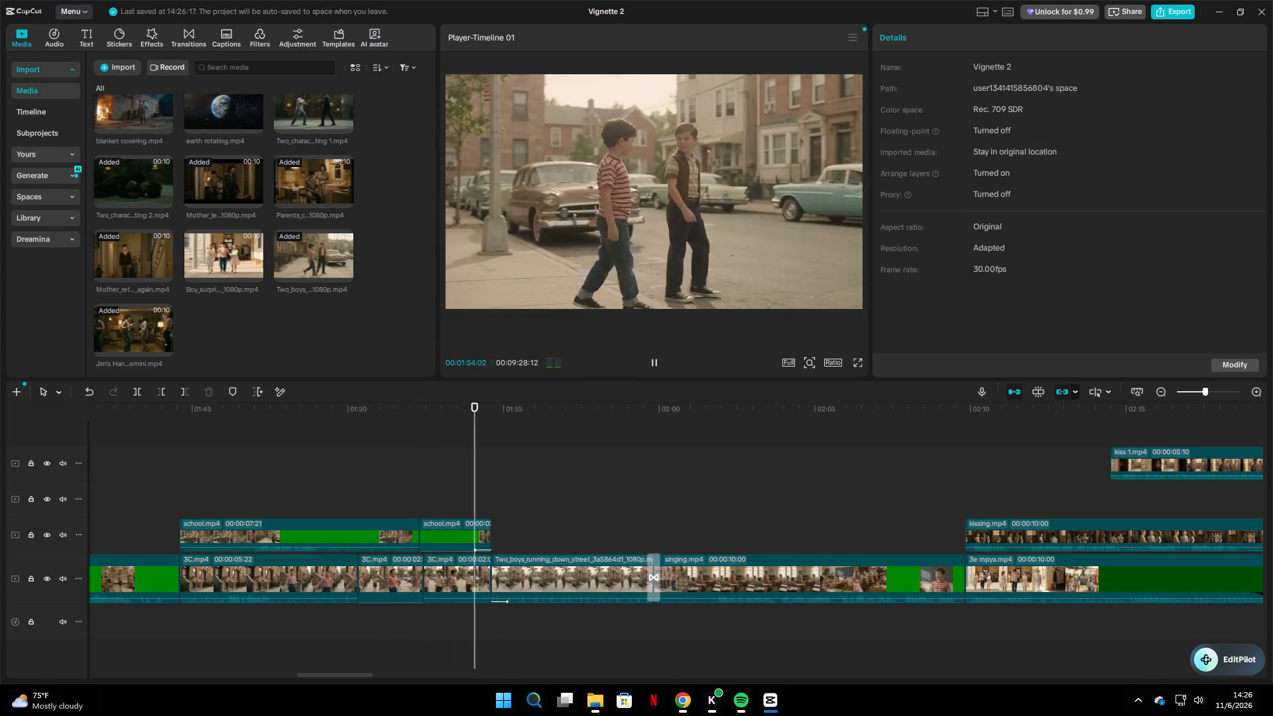
{"action": "key", "text": "space"}
{"action": "left_click", "coordinate": [399, 489]}
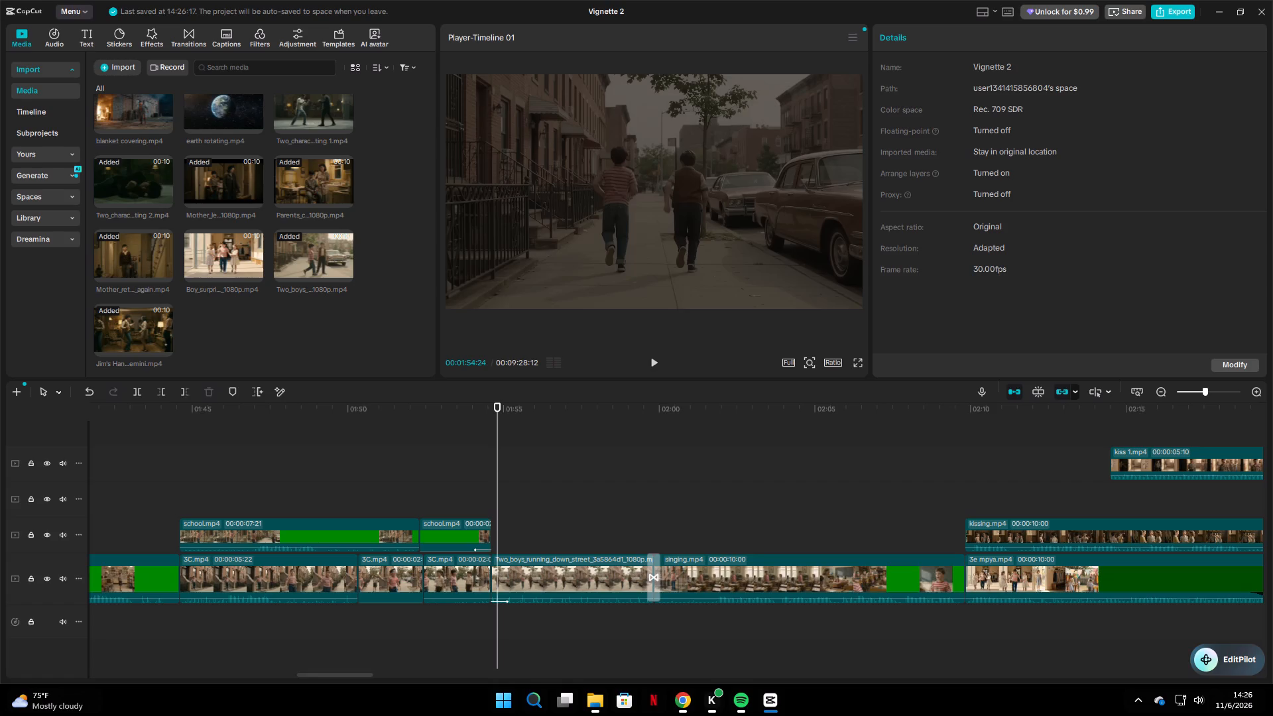
{"action": "key", "text": "space"}
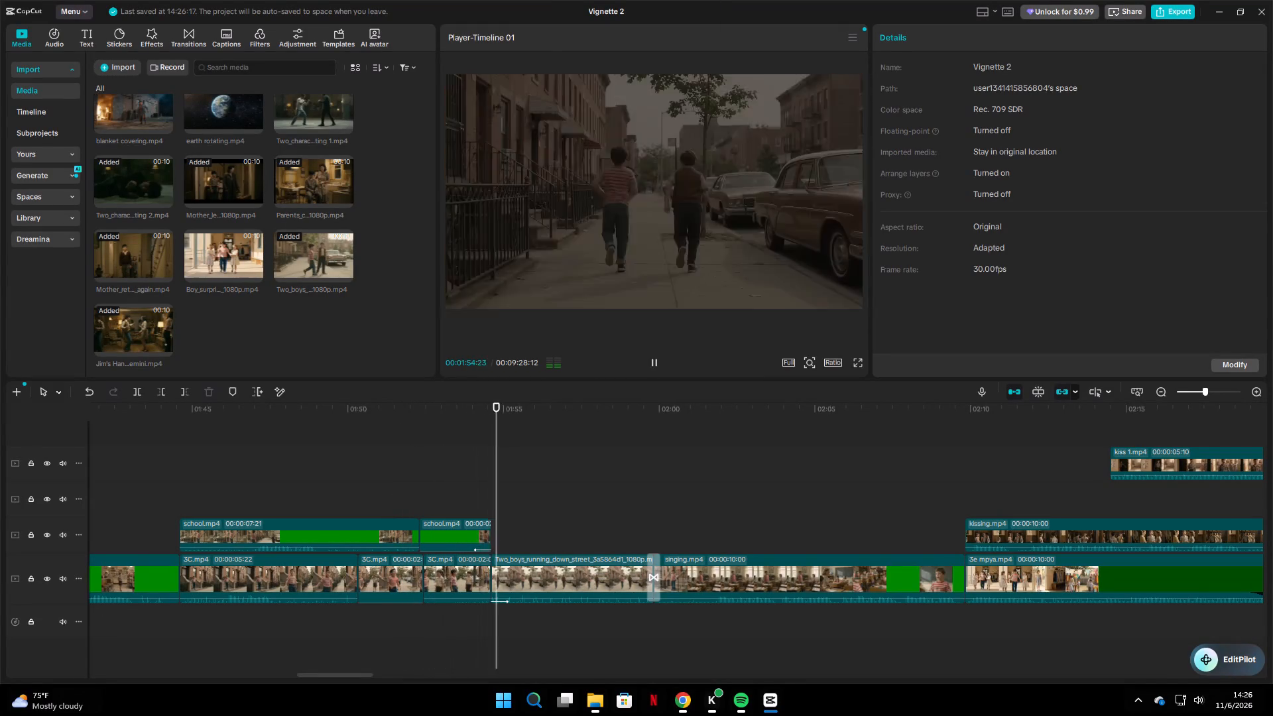
{"action": "key", "text": "space"}
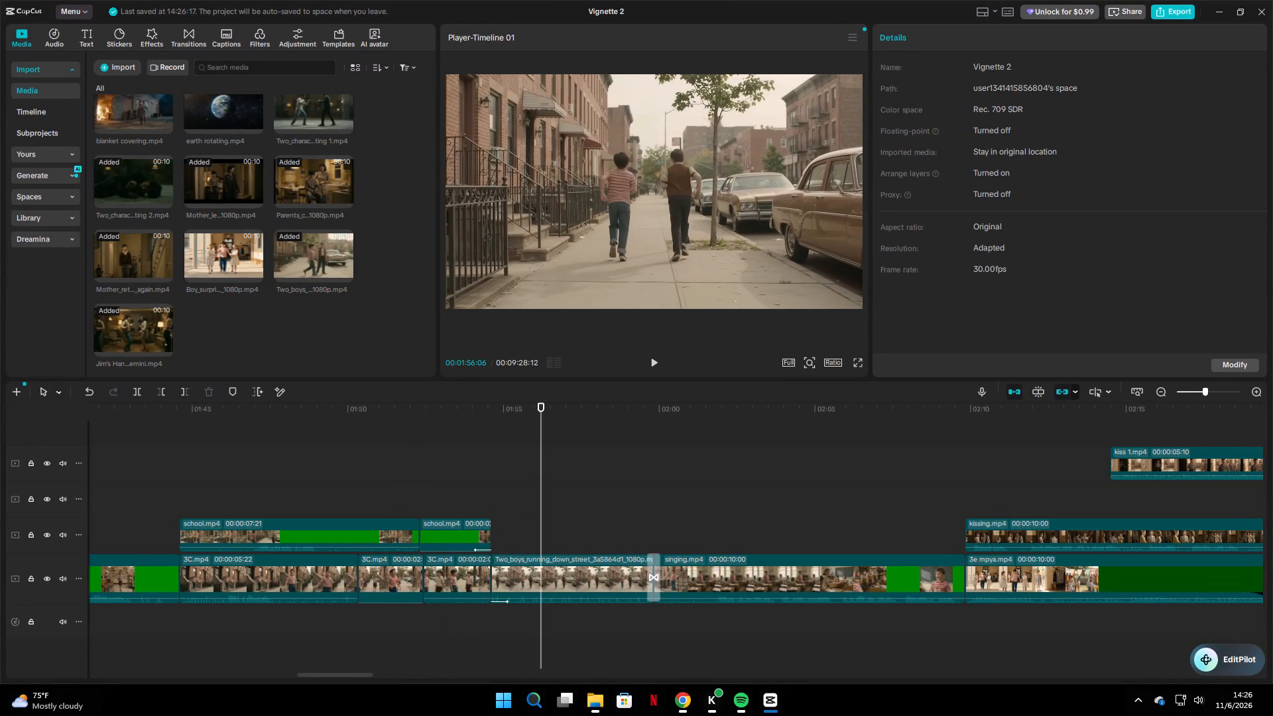
{"action": "key", "text": "space"}
{"action": "key", "text": "space"}
Search the music library for "happy" and sample trending sound effects, including swish_whoosh and the realistic keyboard typing sound.
{"action": "left_click", "coordinate": [382, 498]}
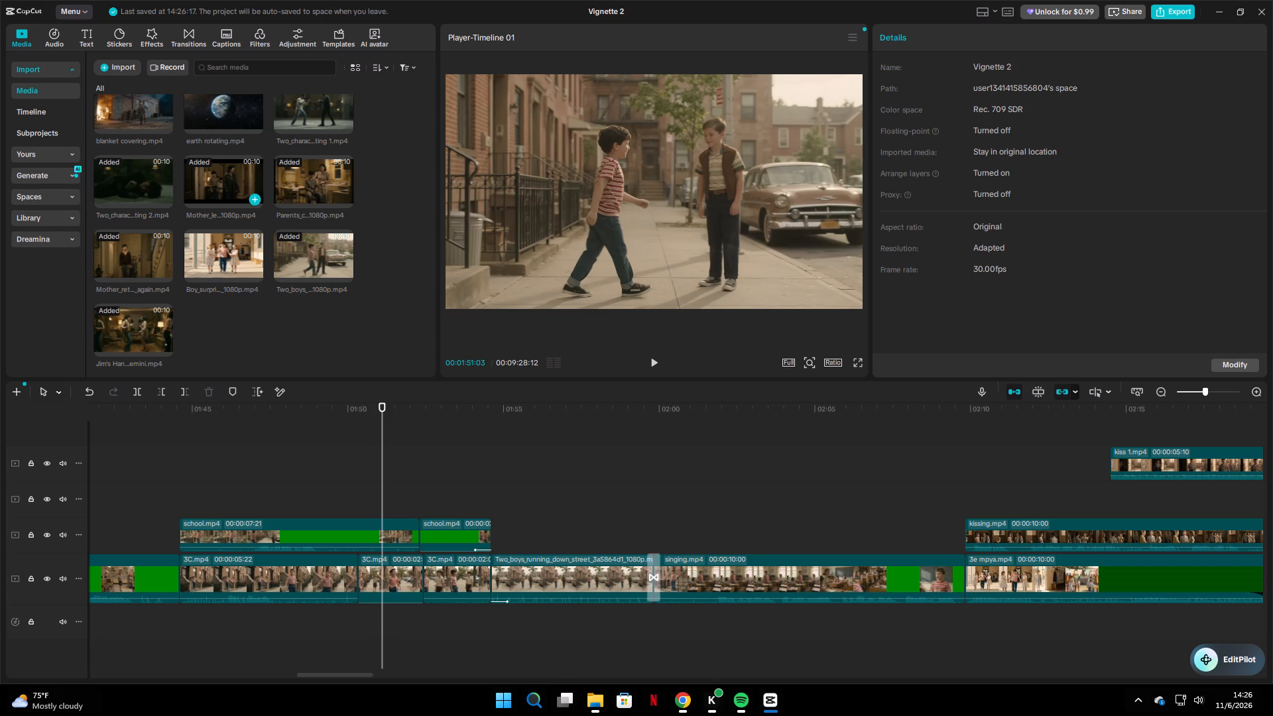
{"action": "left_click", "coordinate": [187, 34]}
{"action": "left_click", "coordinate": [50, 32]}
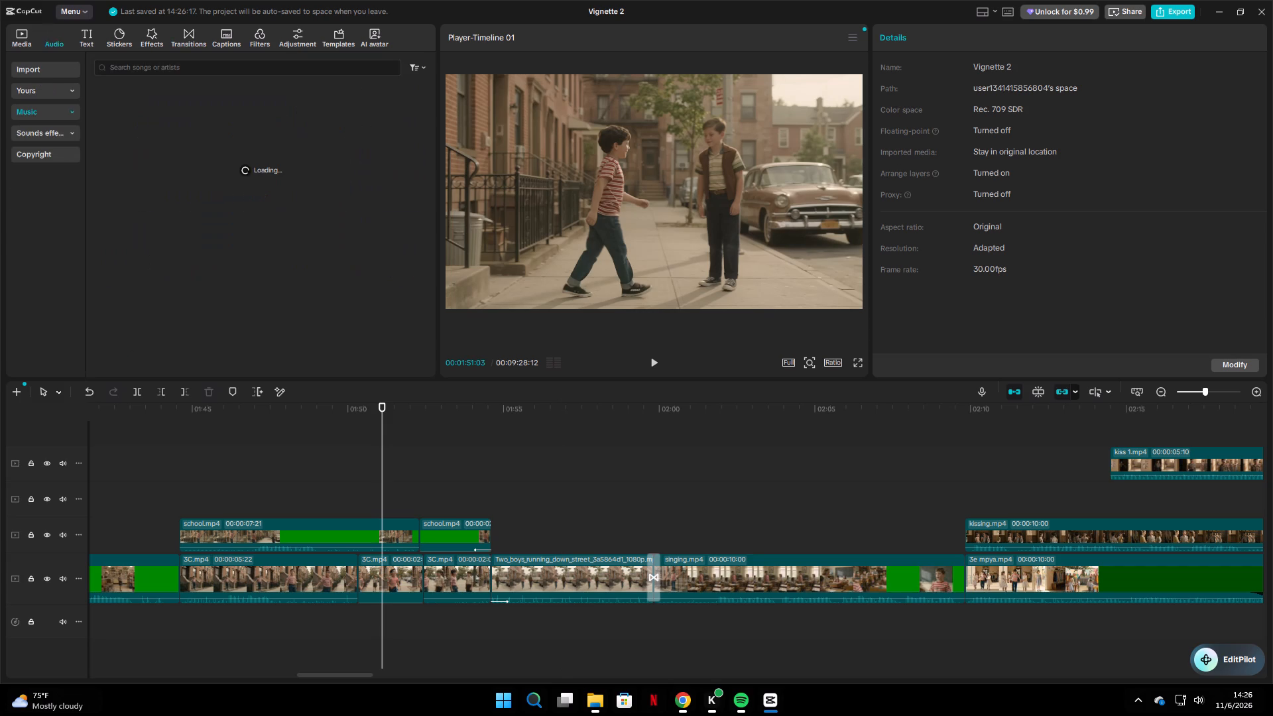
{"action": "left_click", "coordinate": [172, 67]}
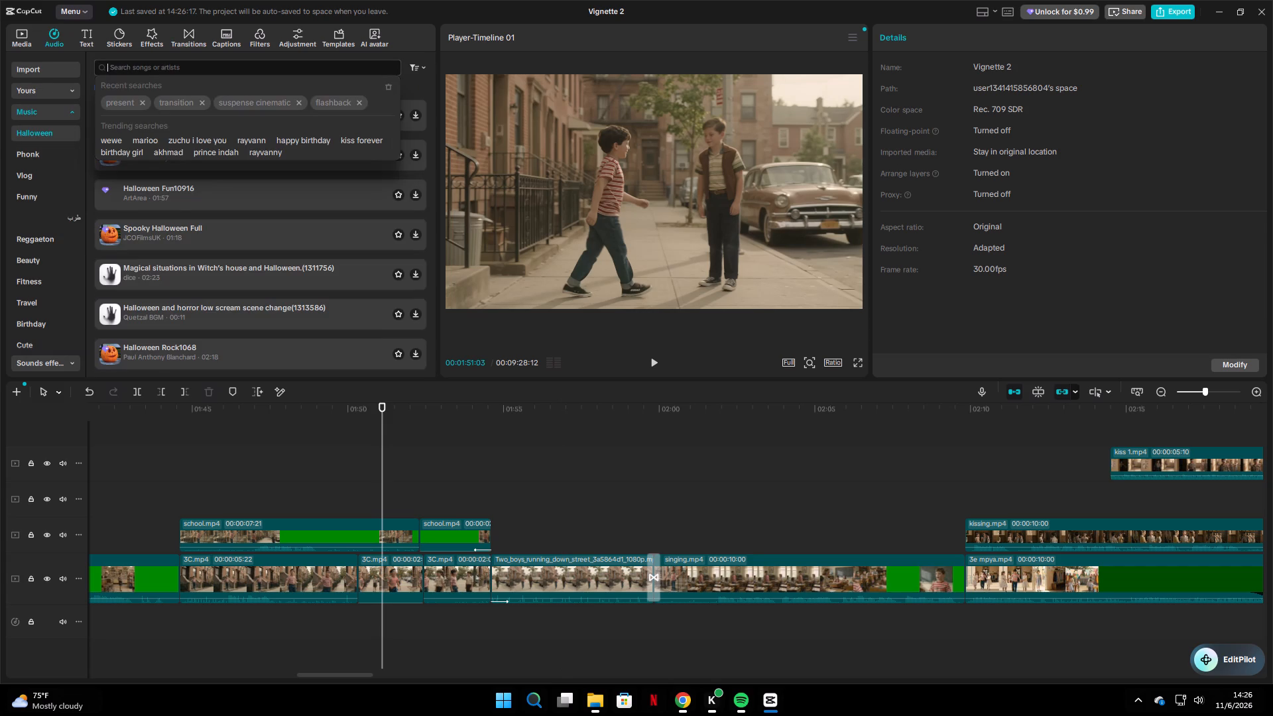
{"action": "type", "text": "happy"}
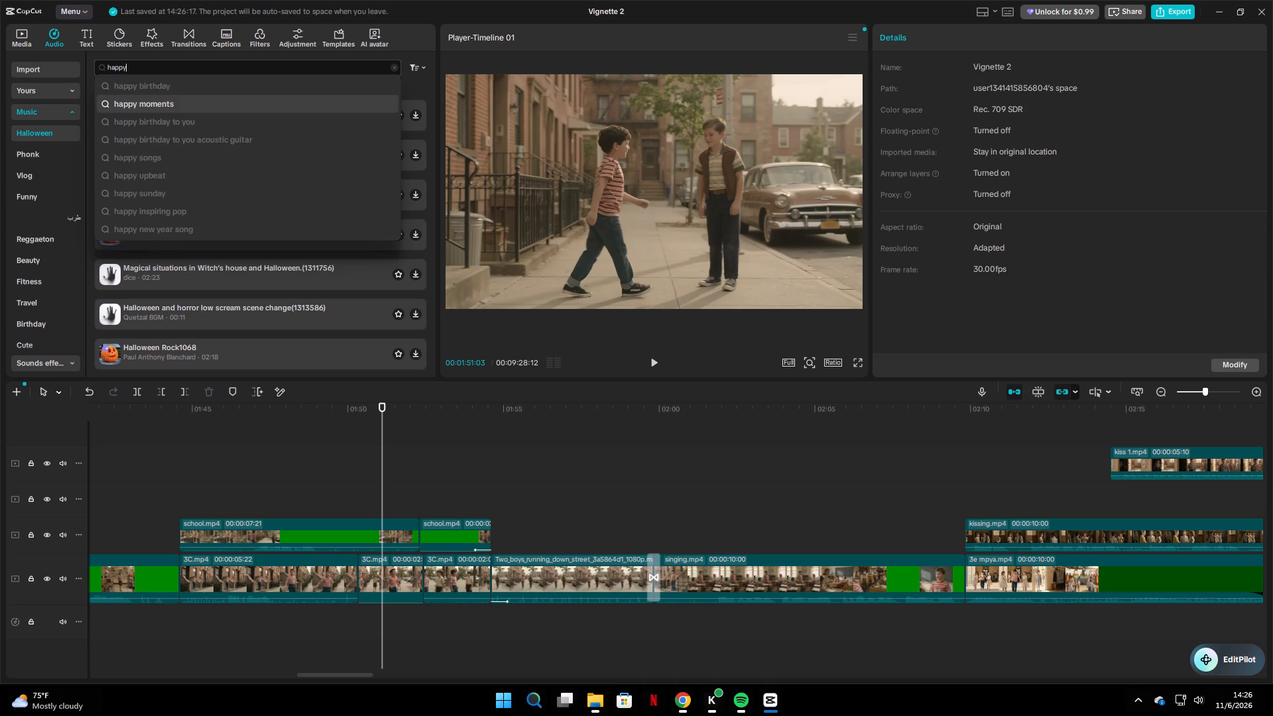
{"action": "key", "text": "Return"}
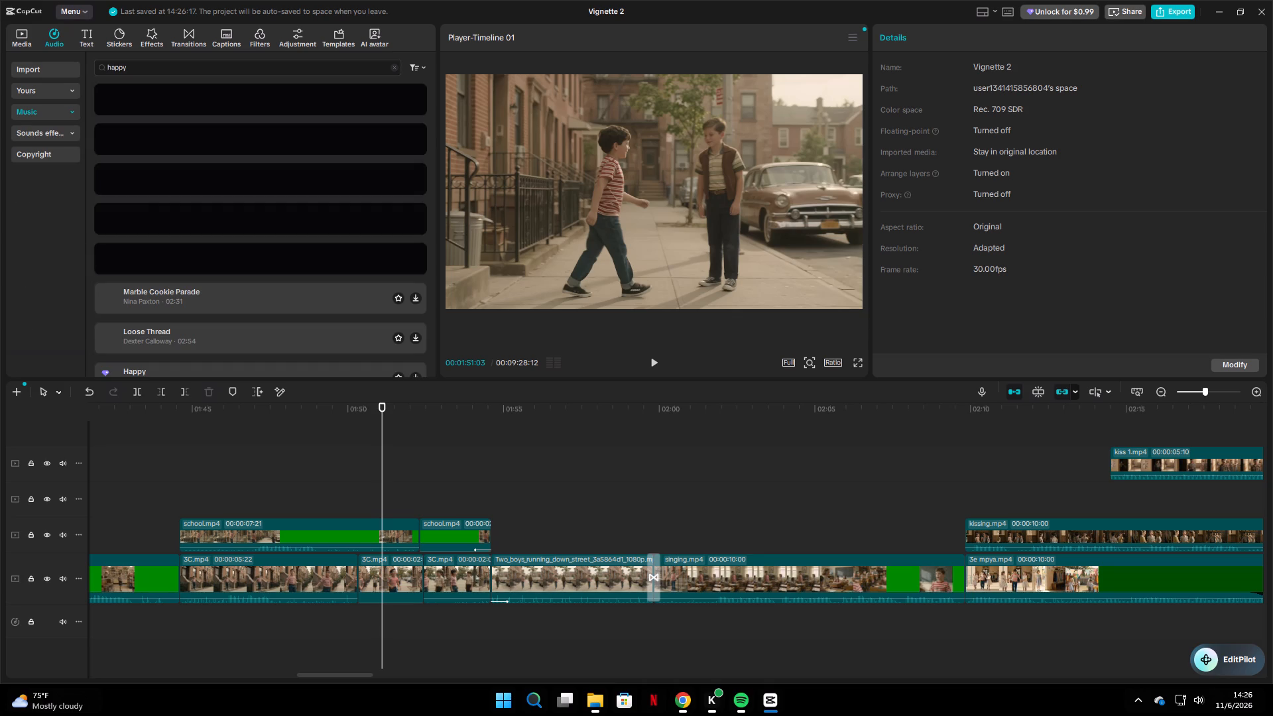
{"action": "left_click", "coordinate": [44, 133]}
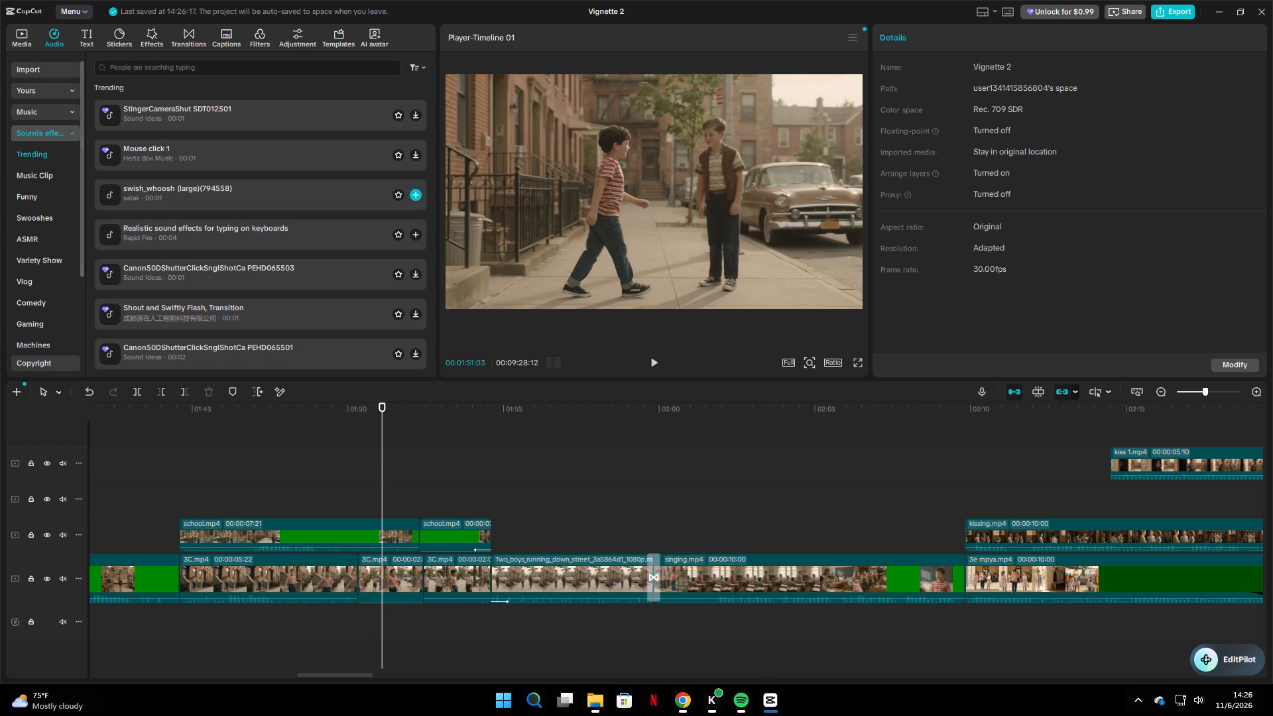
{"action": "left_click", "coordinate": [171, 198]}
{"action": "left_click", "coordinate": [178, 231]}
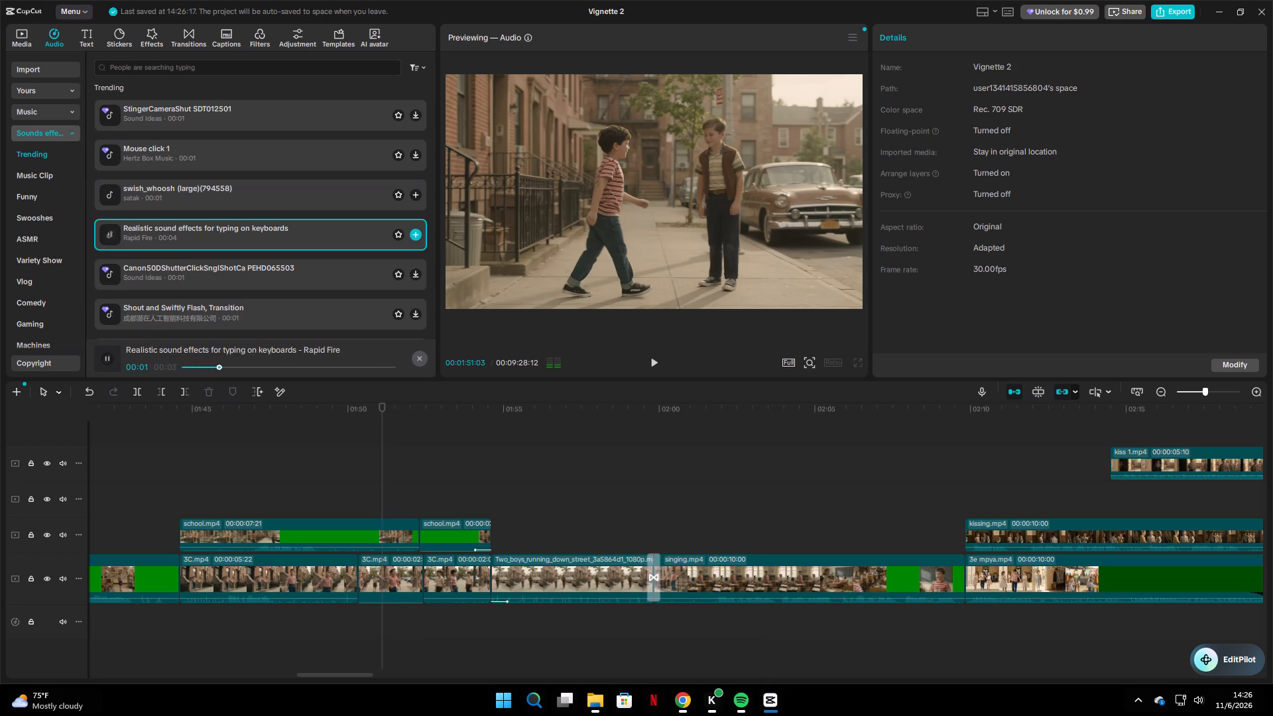
{"action": "scroll", "coordinate": [182, 225], "scroll_direction": "down", "scroll_amount": 5}
Search the music library for "happy" again and audition three tracks, including Backroad Sunshine and the 02:55 Happy.
{"action": "left_click", "coordinate": [38, 108]}
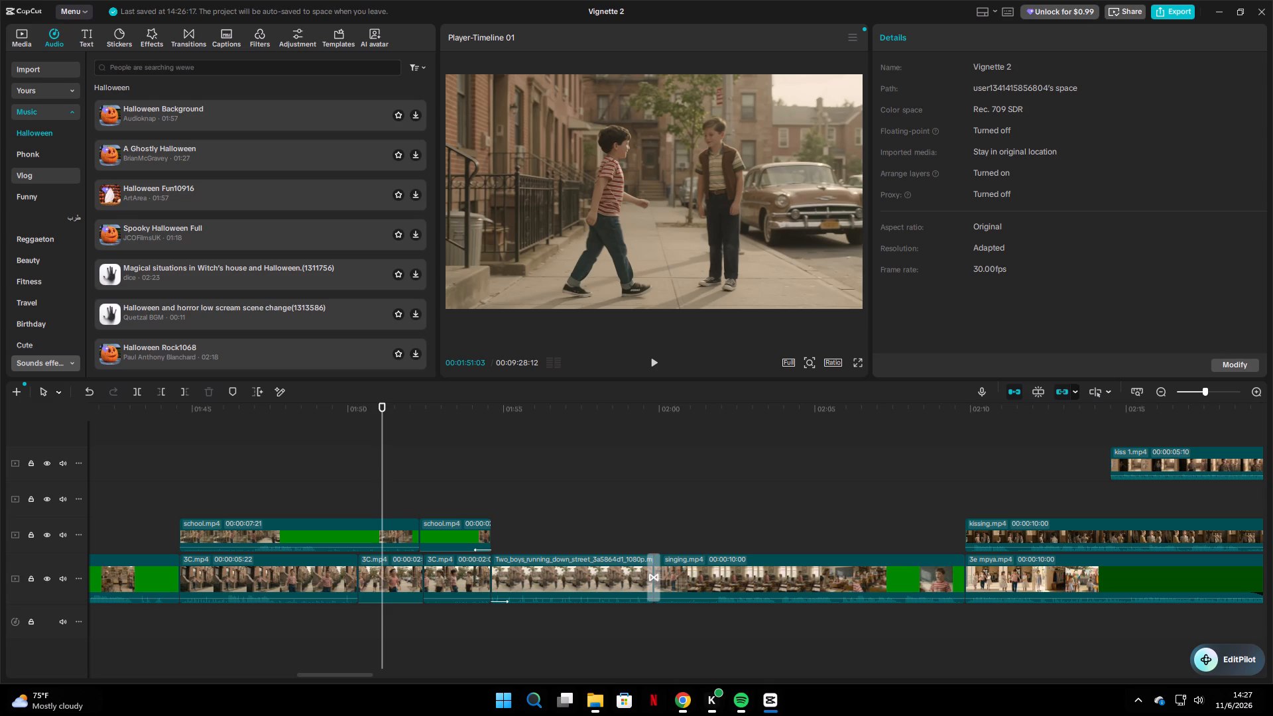
{"action": "left_click", "coordinate": [153, 62]}
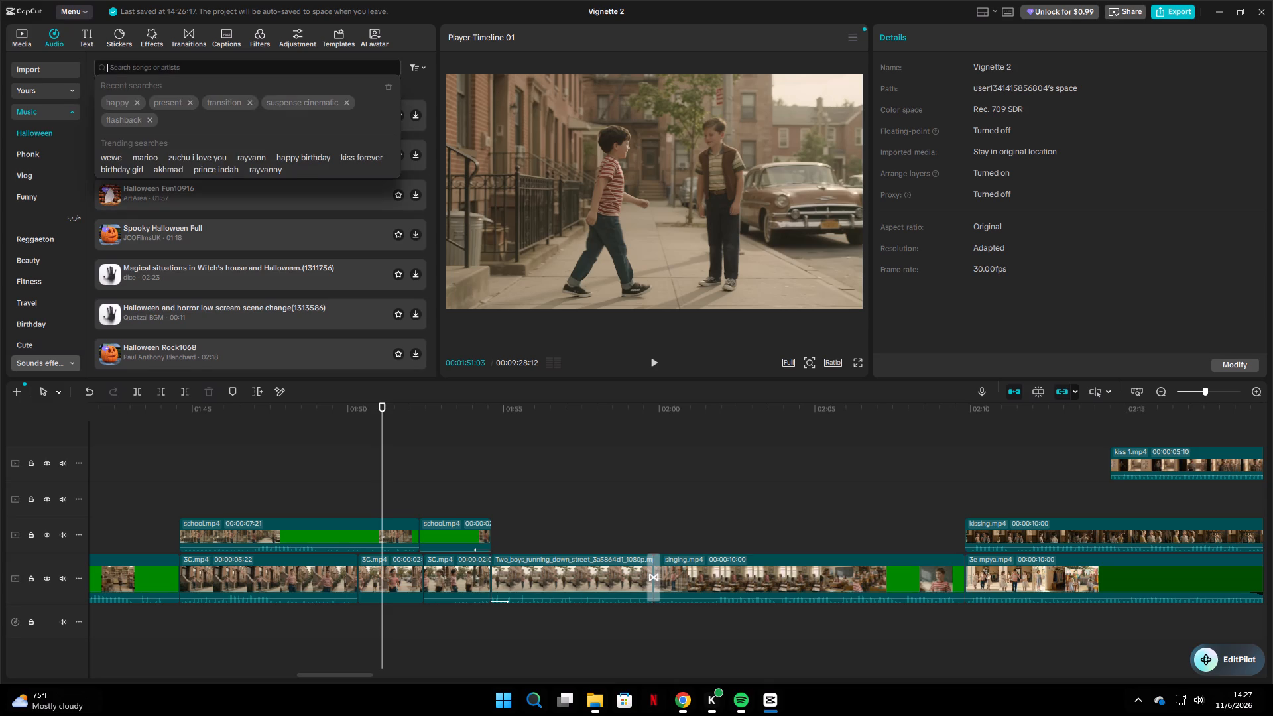
{"action": "left_click", "coordinate": [113, 102]}
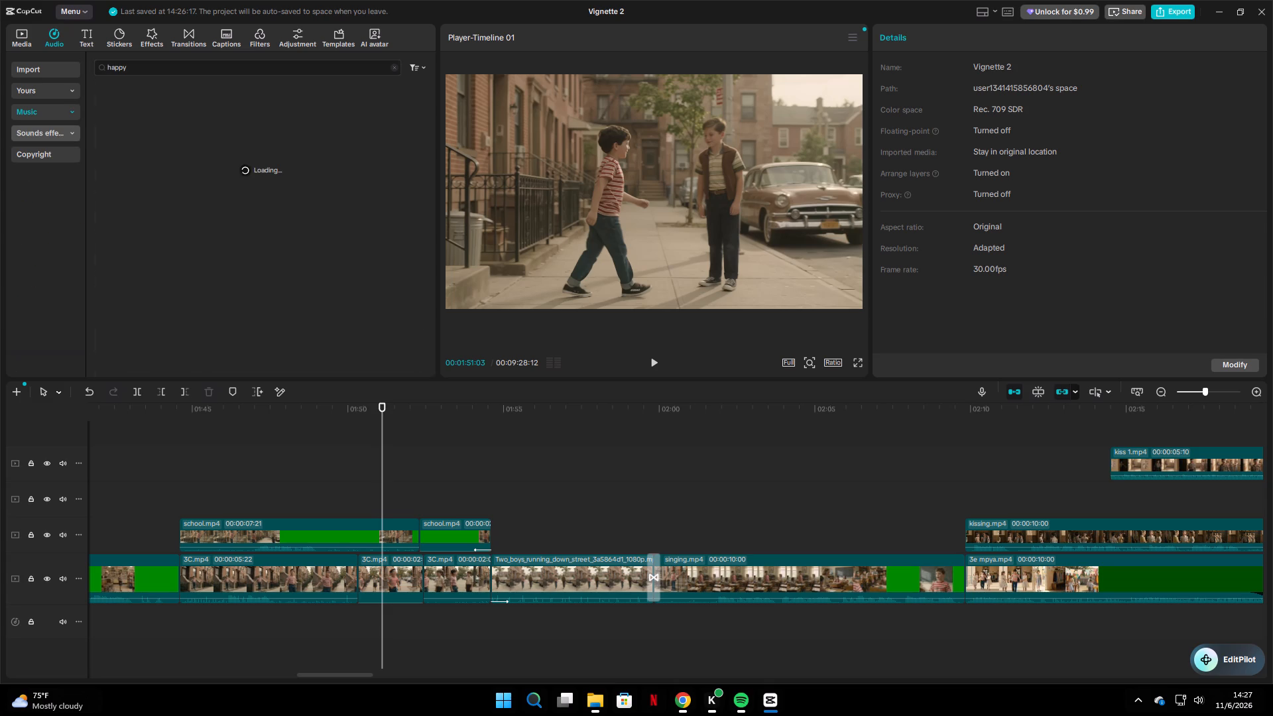
{"action": "left_click", "coordinate": [153, 105]}
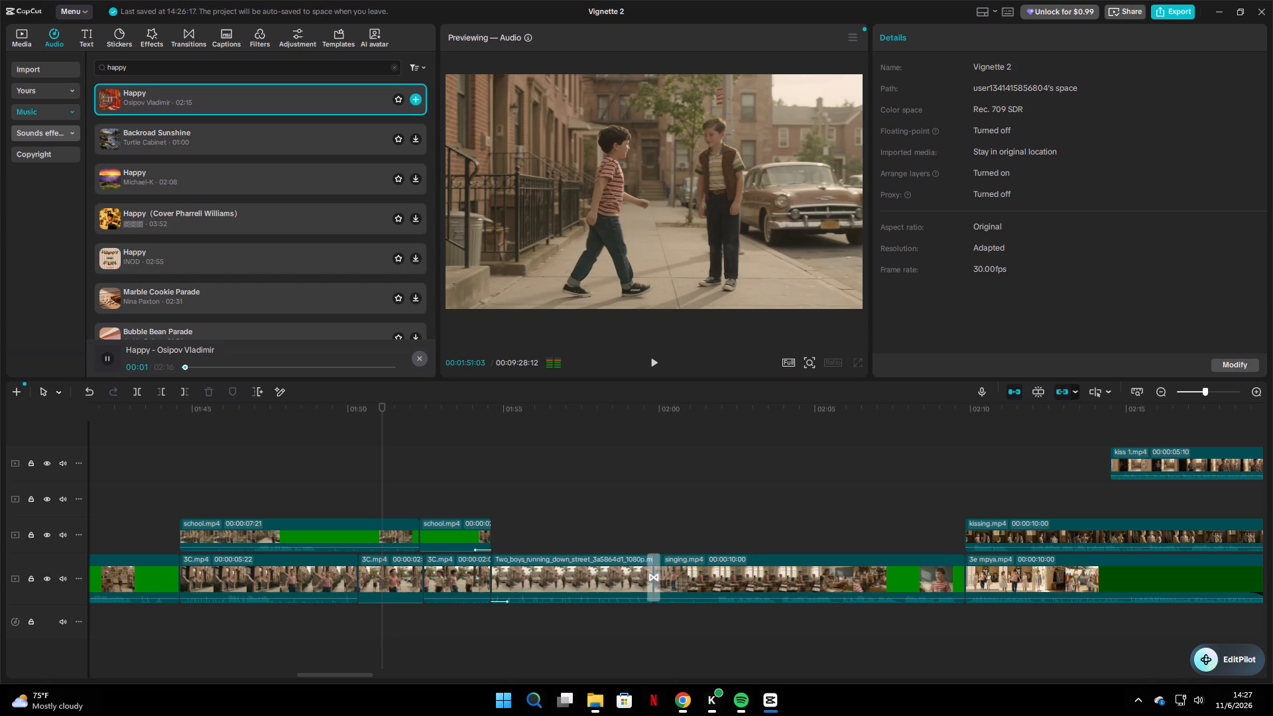
{"action": "left_click", "coordinate": [161, 135]}
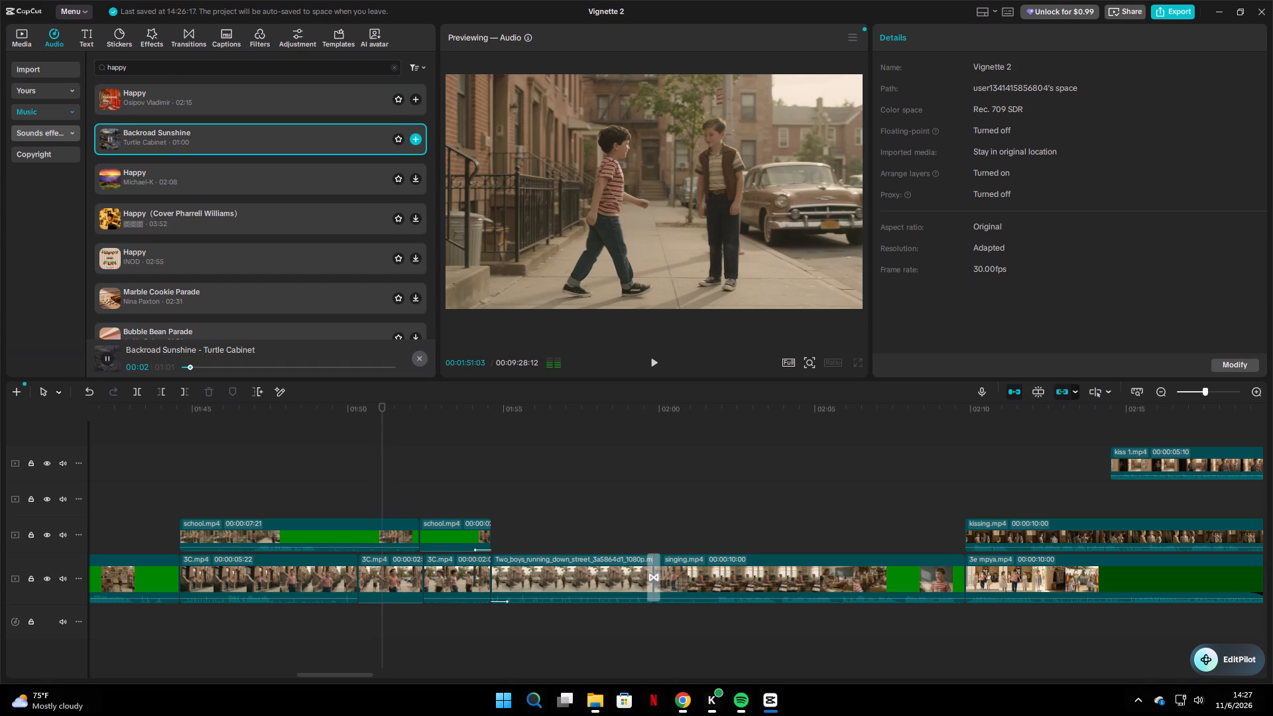
{"action": "scroll", "coordinate": [162, 134], "scroll_direction": "down", "scroll_amount": 1}
{"action": "left_click", "coordinate": [184, 198]}
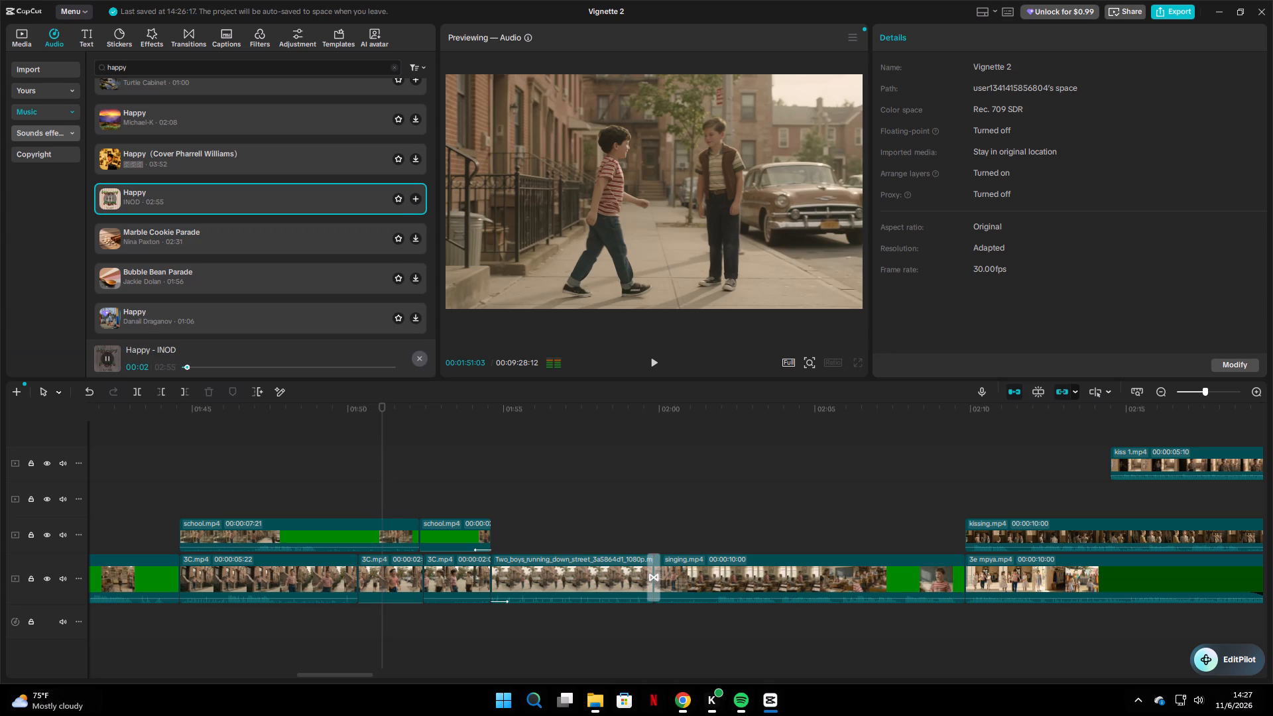
Search the sound effects for "happy" and audition background tunes from Happy! Cheerful and gentle BGM through Cartoon-style piano solo jazz(853970).
{"action": "left_click", "coordinate": [41, 136]}
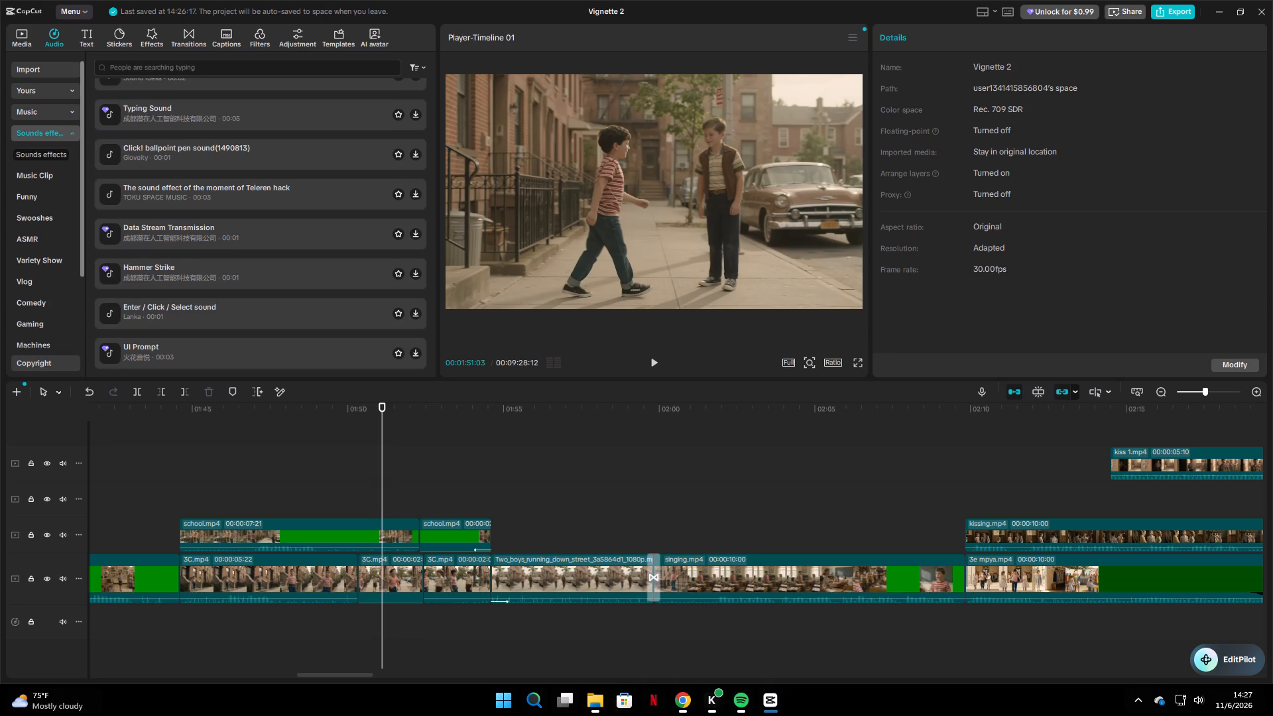
{"action": "left_click", "coordinate": [162, 69]}
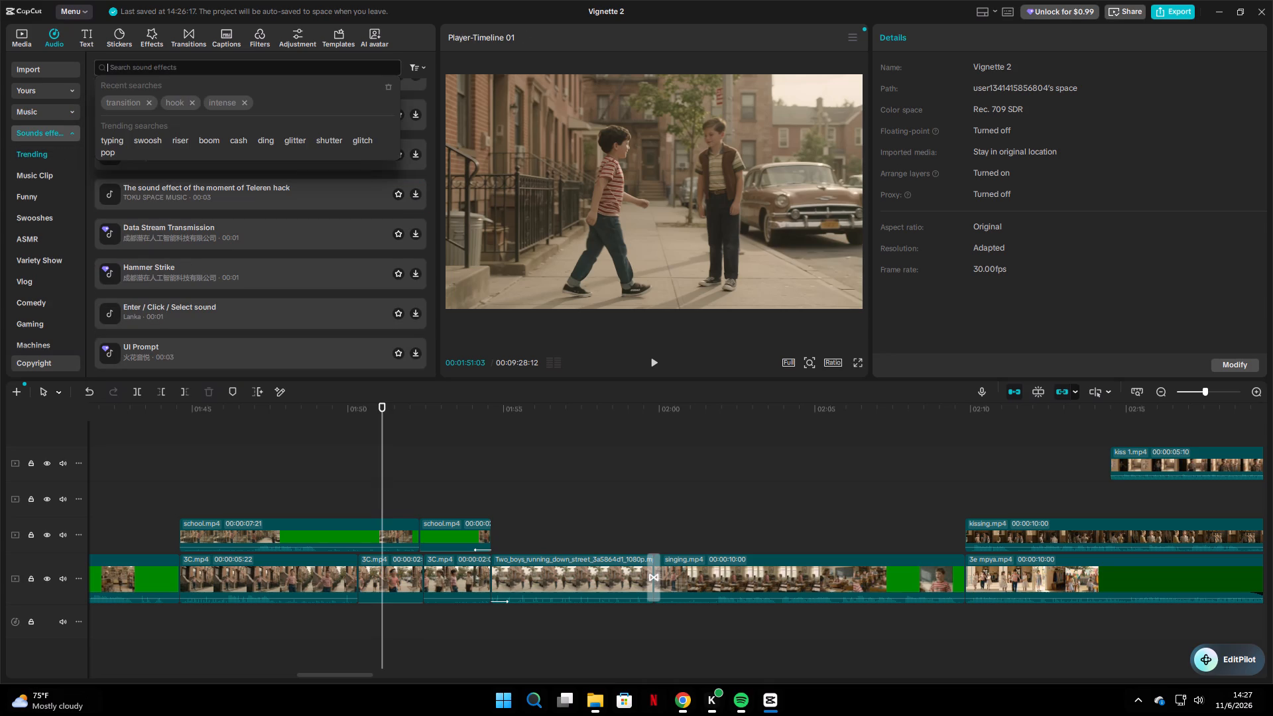
{"action": "type", "text": "happy"}
{"action": "key", "text": "Return"}
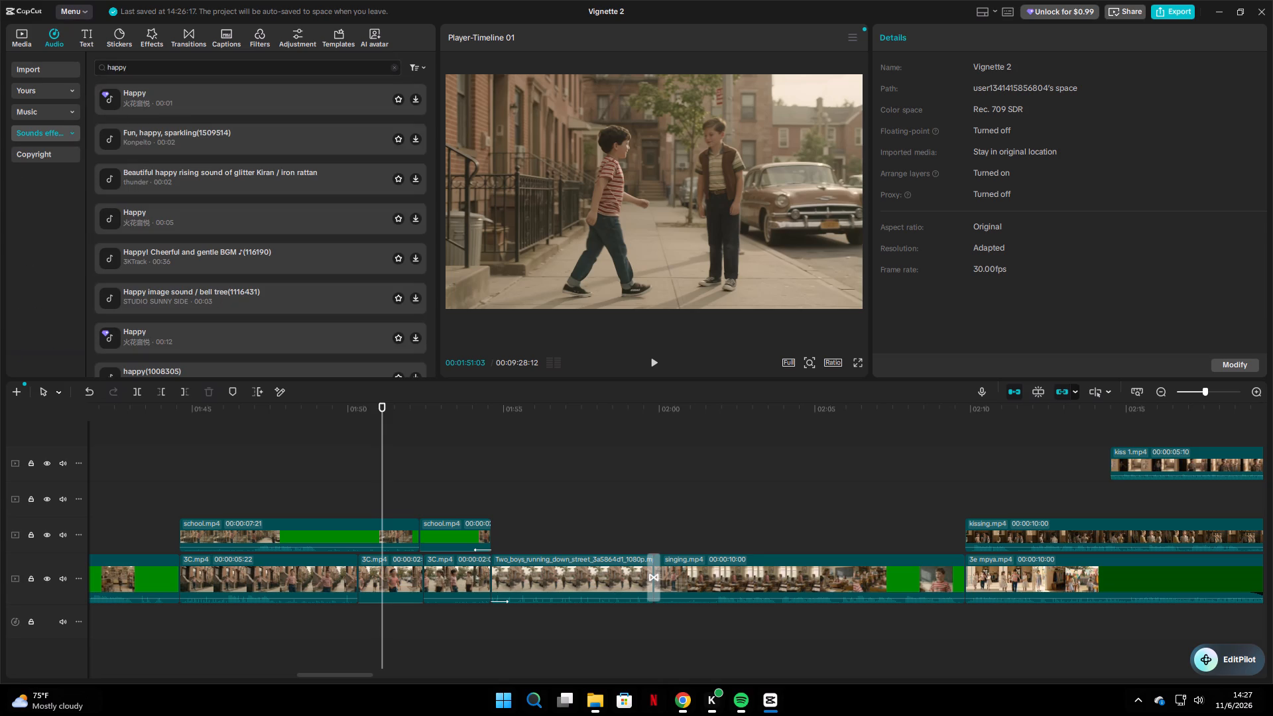
{"action": "left_click", "coordinate": [194, 257]}
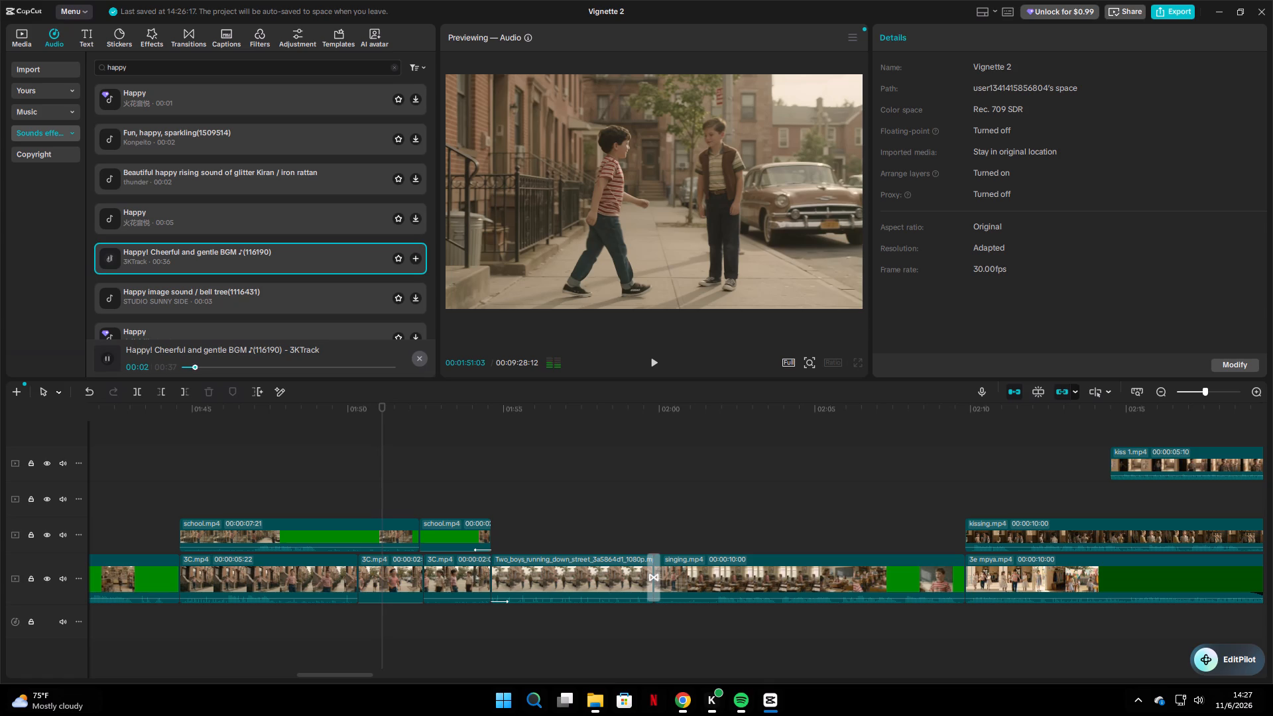
{"action": "scroll", "coordinate": [209, 209], "scroll_direction": "down", "scroll_amount": 1}
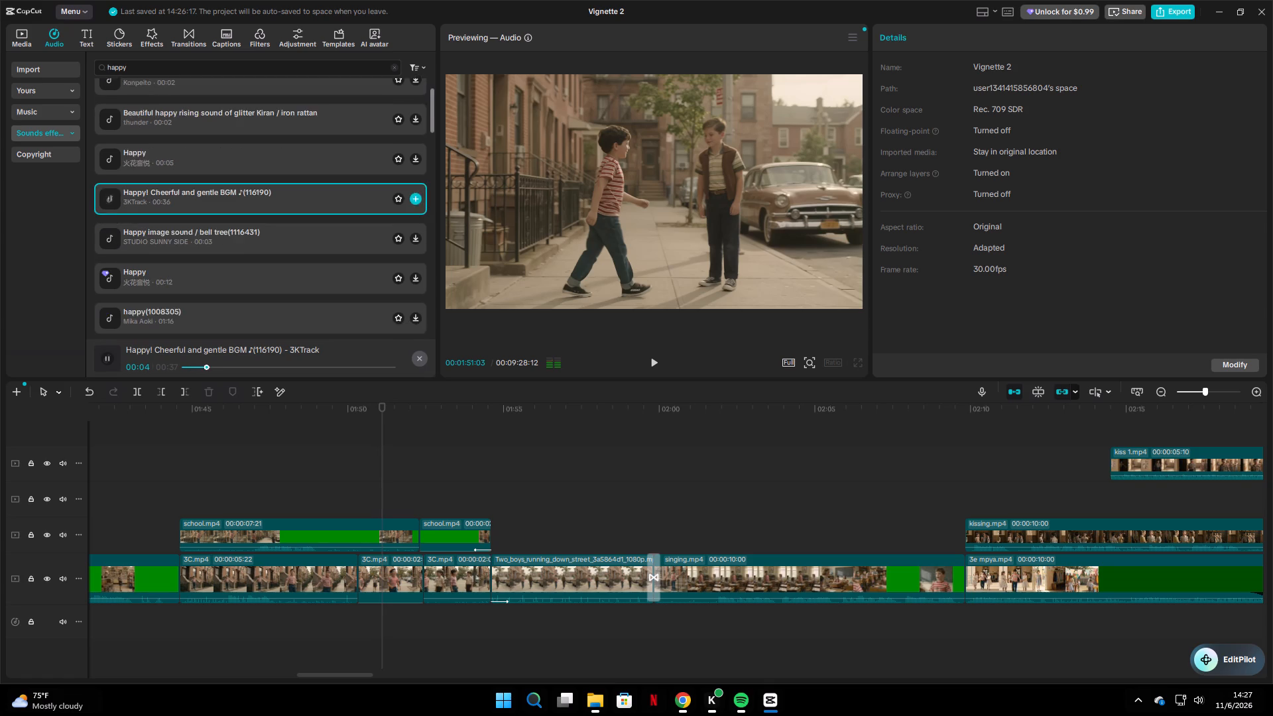
{"action": "scroll", "coordinate": [208, 208], "scroll_direction": "down", "scroll_amount": 2}
{"action": "left_click", "coordinate": [198, 196]}
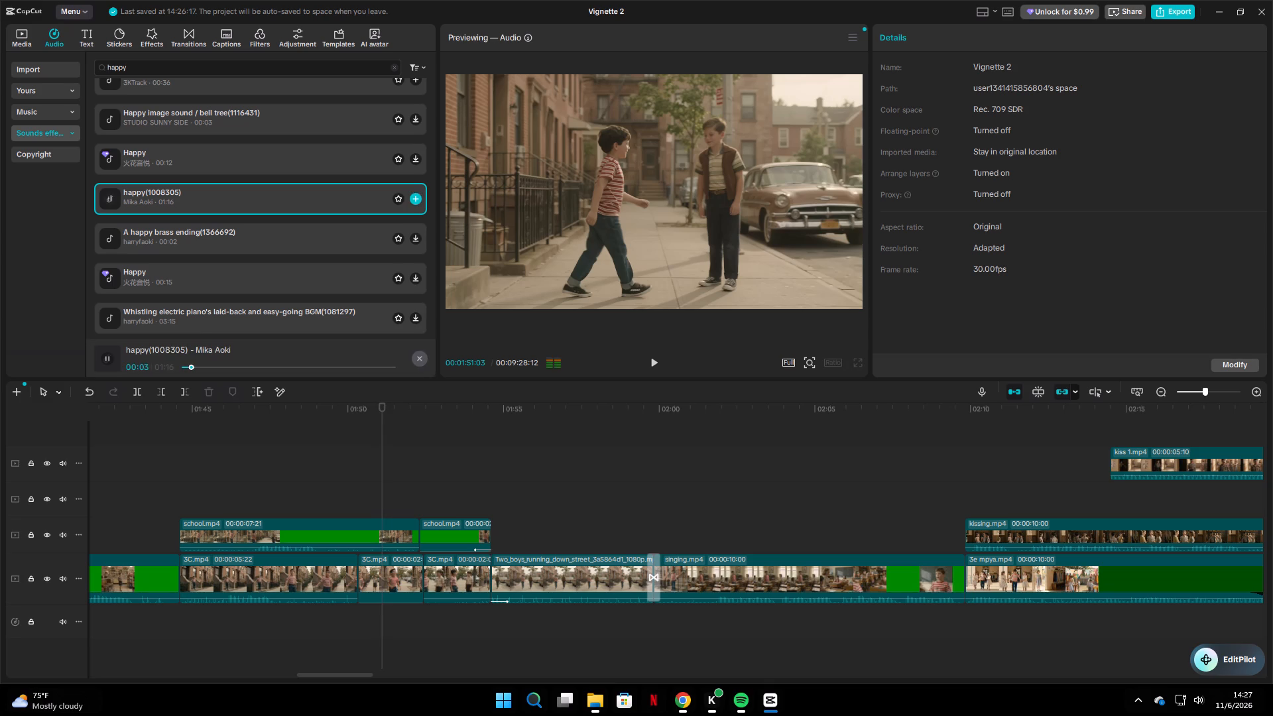
{"action": "scroll", "coordinate": [196, 196], "scroll_direction": "down", "scroll_amount": 2}
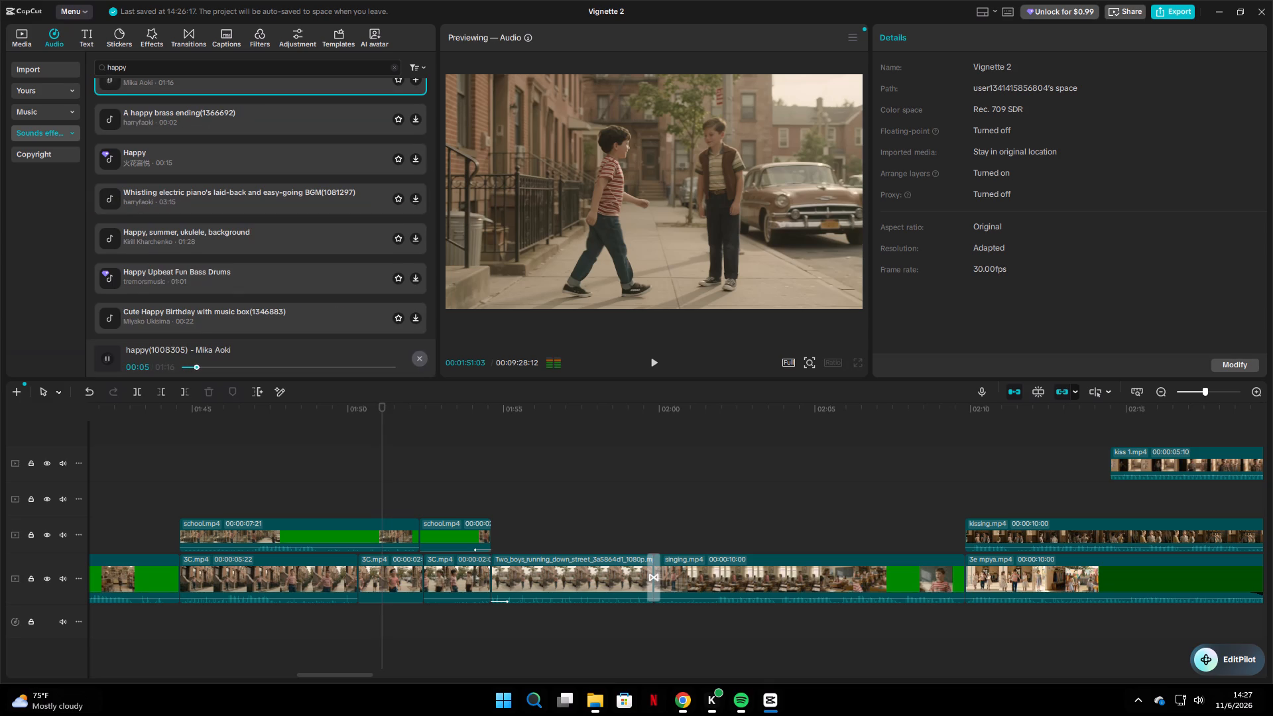
{"action": "left_click", "coordinate": [196, 193]}
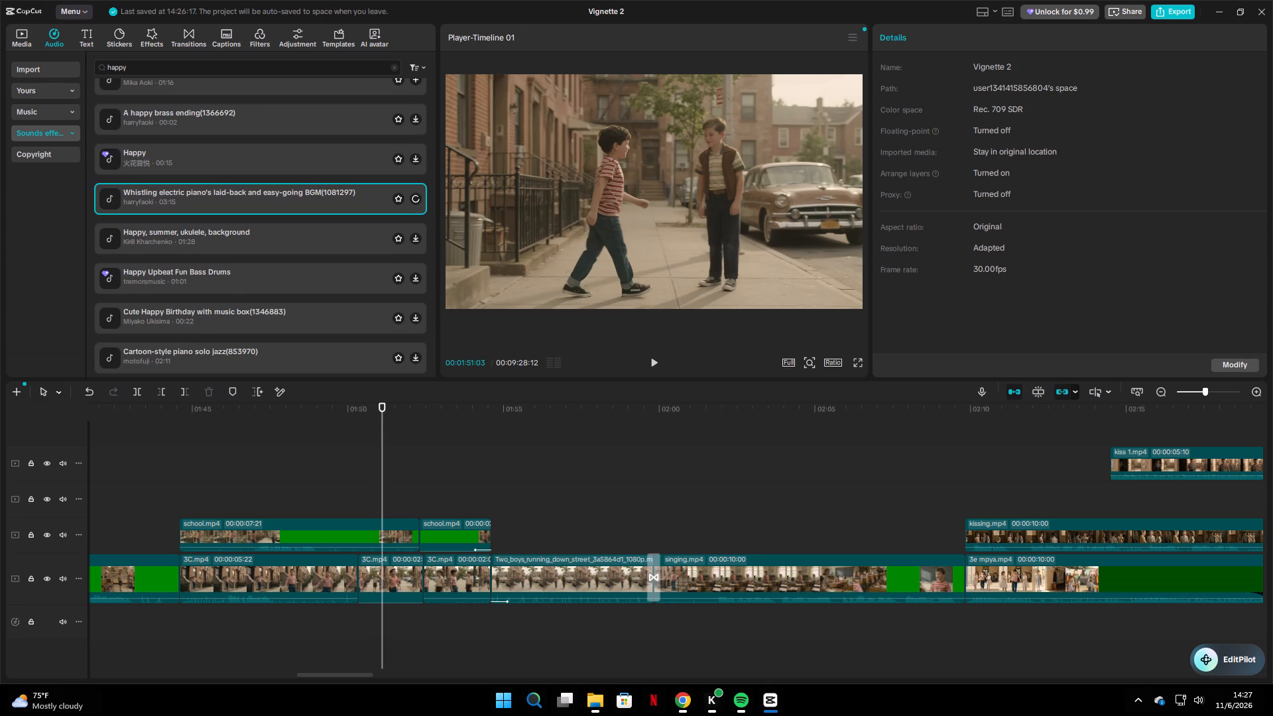
{"action": "left_click", "coordinate": [185, 235]}
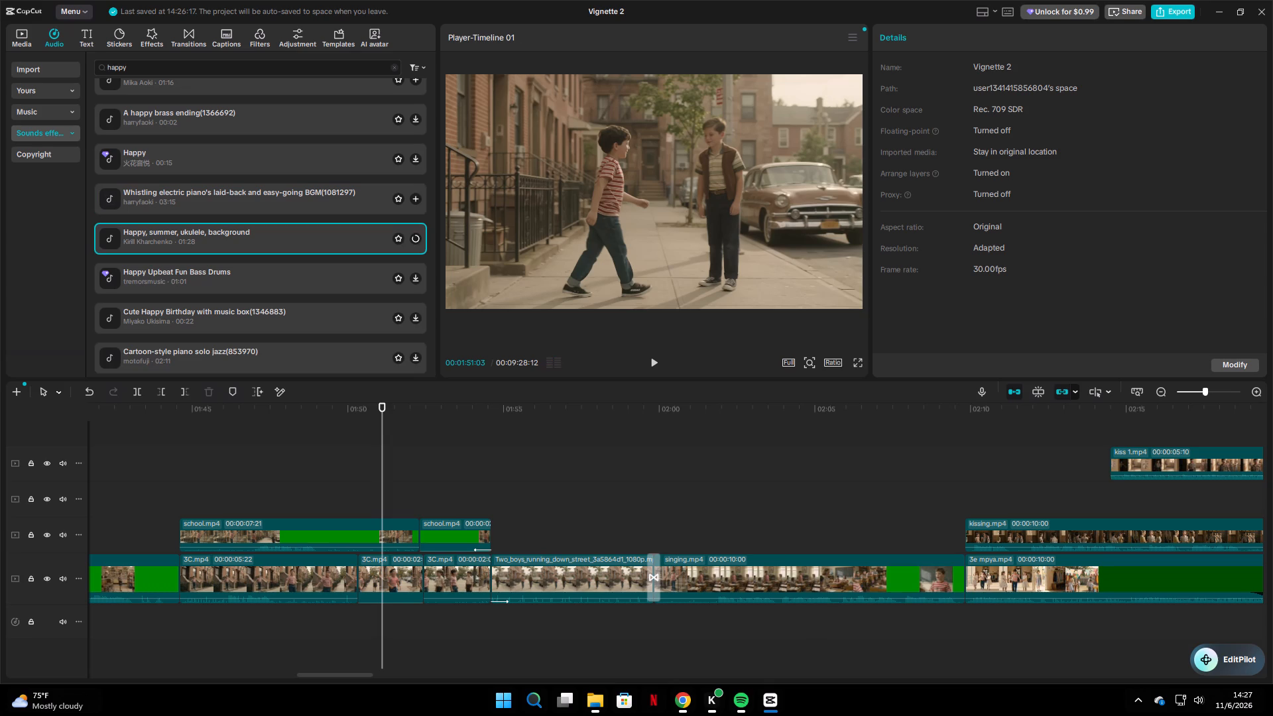
{"action": "scroll", "coordinate": [185, 235], "scroll_direction": "down", "scroll_amount": 2}
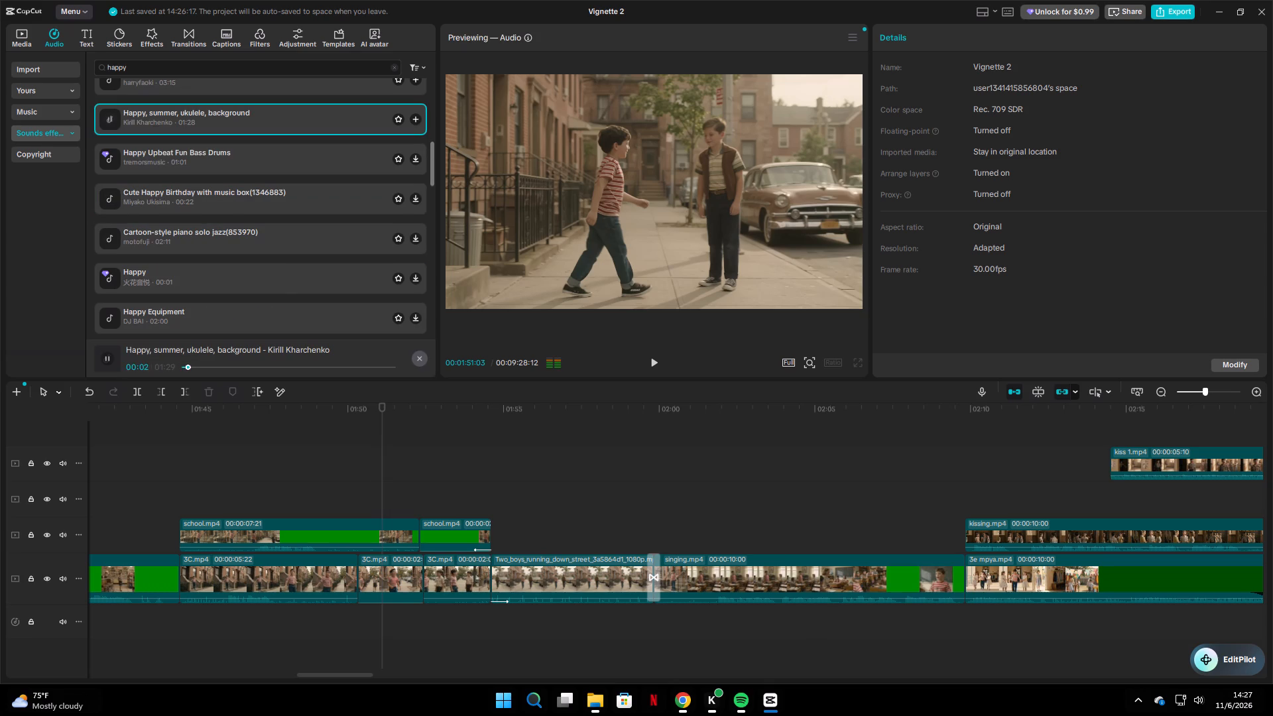
{"action": "left_click", "coordinate": [190, 233]}
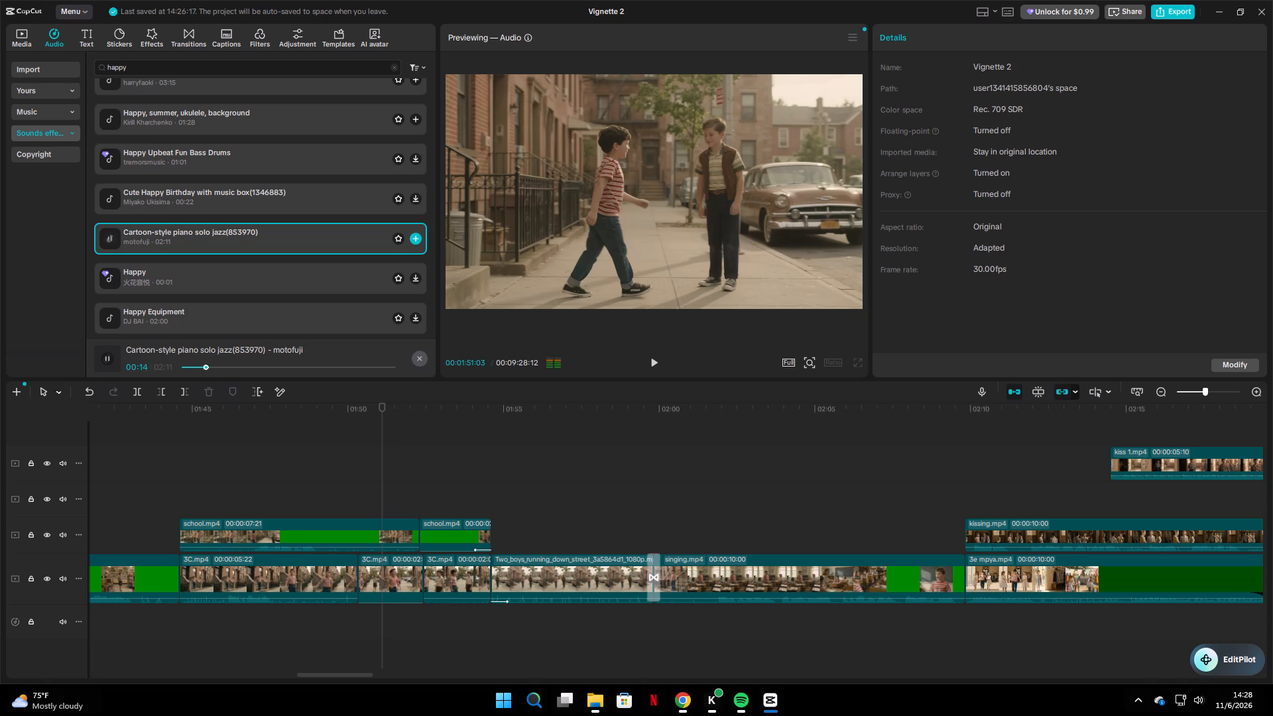
Add Cartoon-style piano solo jazz(853970) to the audio track beneath the first 3C.mp4 part, starting at about 01:47.
{"action": "left_click_drag", "start_coordinate": [215, 241], "coordinate": [304, 627]}
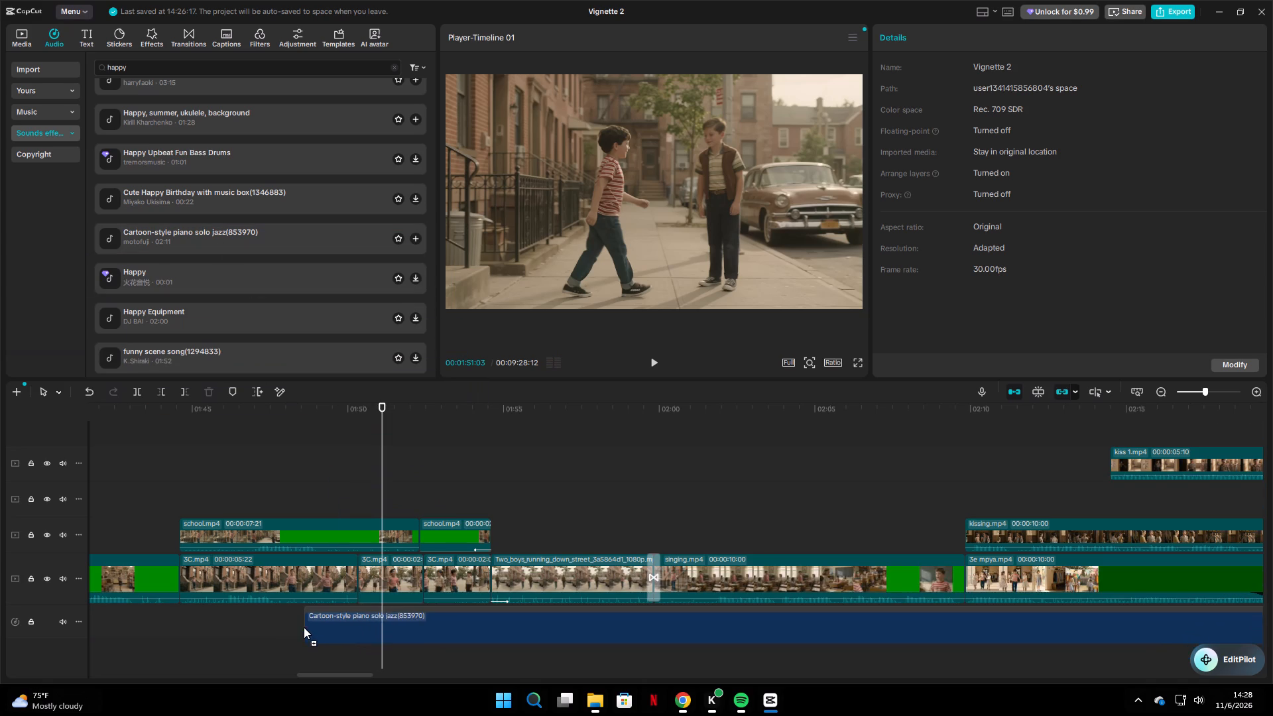
{"action": "left_click_drag", "start_coordinate": [304, 627], "coordinate": [268, 626]}
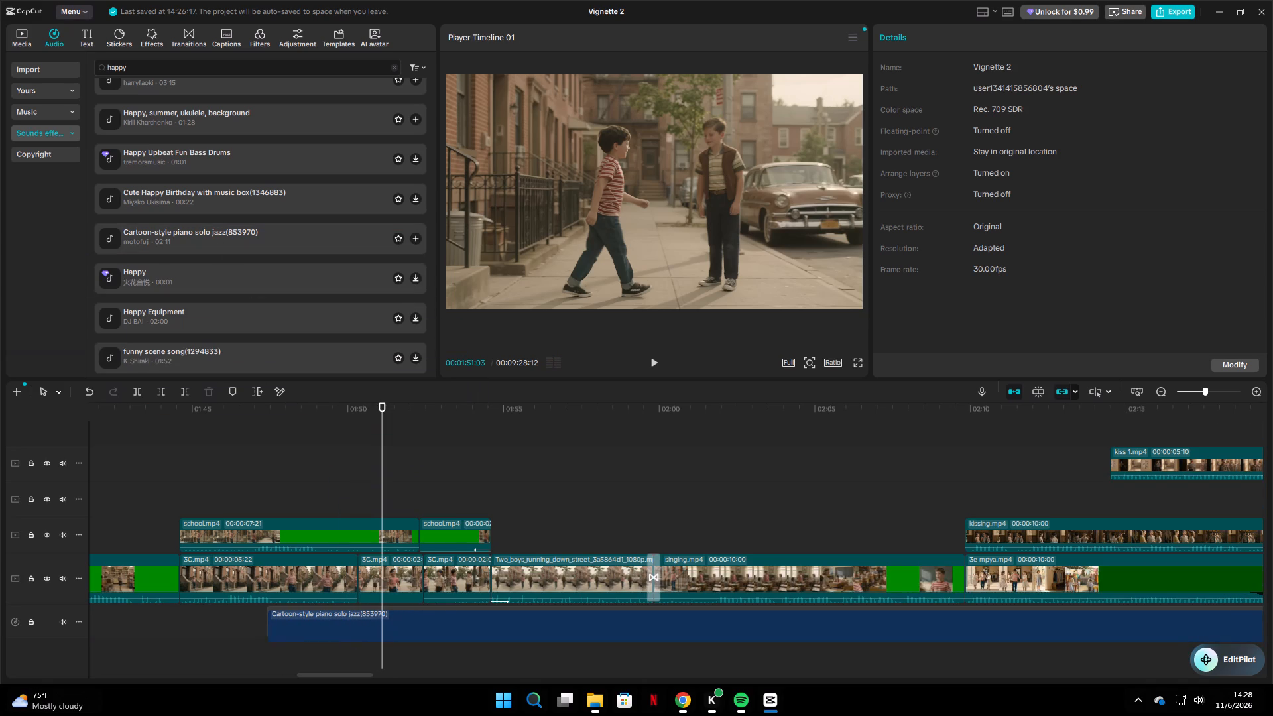
Listen to the piano jazz audio from 00:01:51:03 into the Two_boys clip, and shift the audio earlier to start at about 01:45.
{"action": "scroll", "coordinate": [267, 621], "scroll_direction": "down", "scroll_amount": 7, "text": "ctrl"}
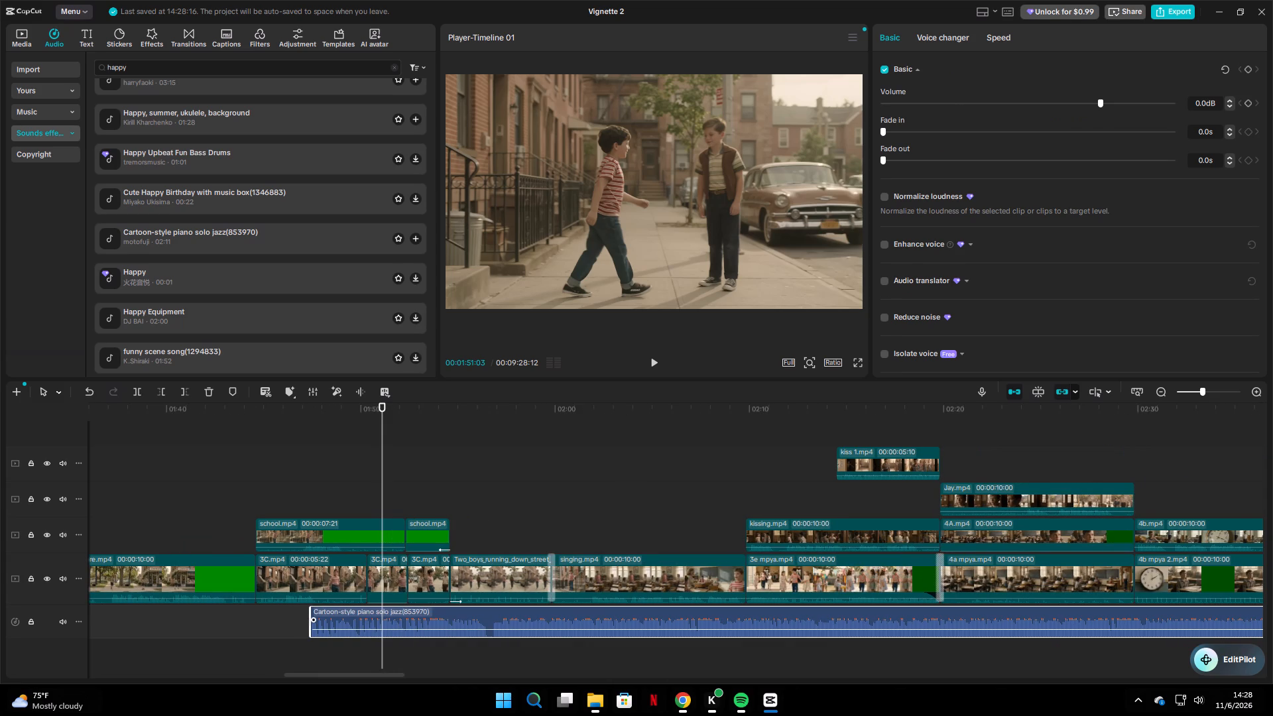
{"action": "key", "text": "space"}
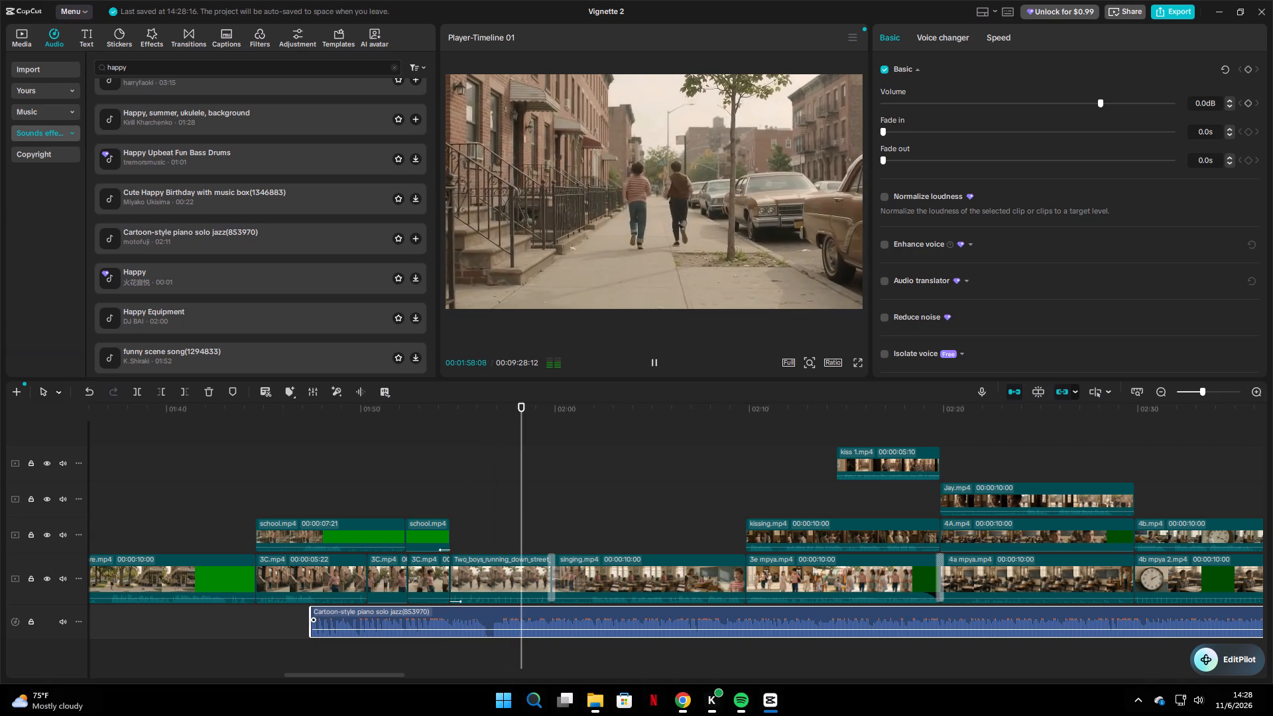
{"action": "left_click_drag", "start_coordinate": [581, 621], "coordinate": [509, 621]}
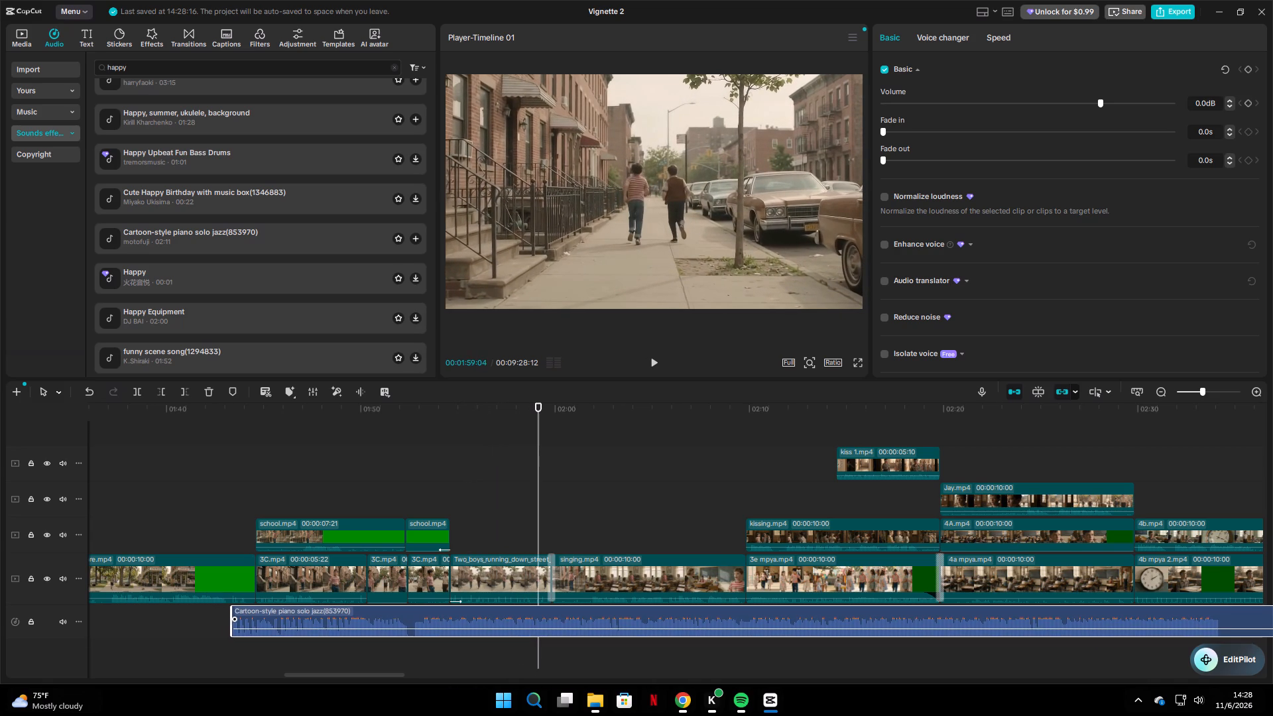
{"action": "left_click_drag", "start_coordinate": [509, 621], "coordinate": [541, 617]}
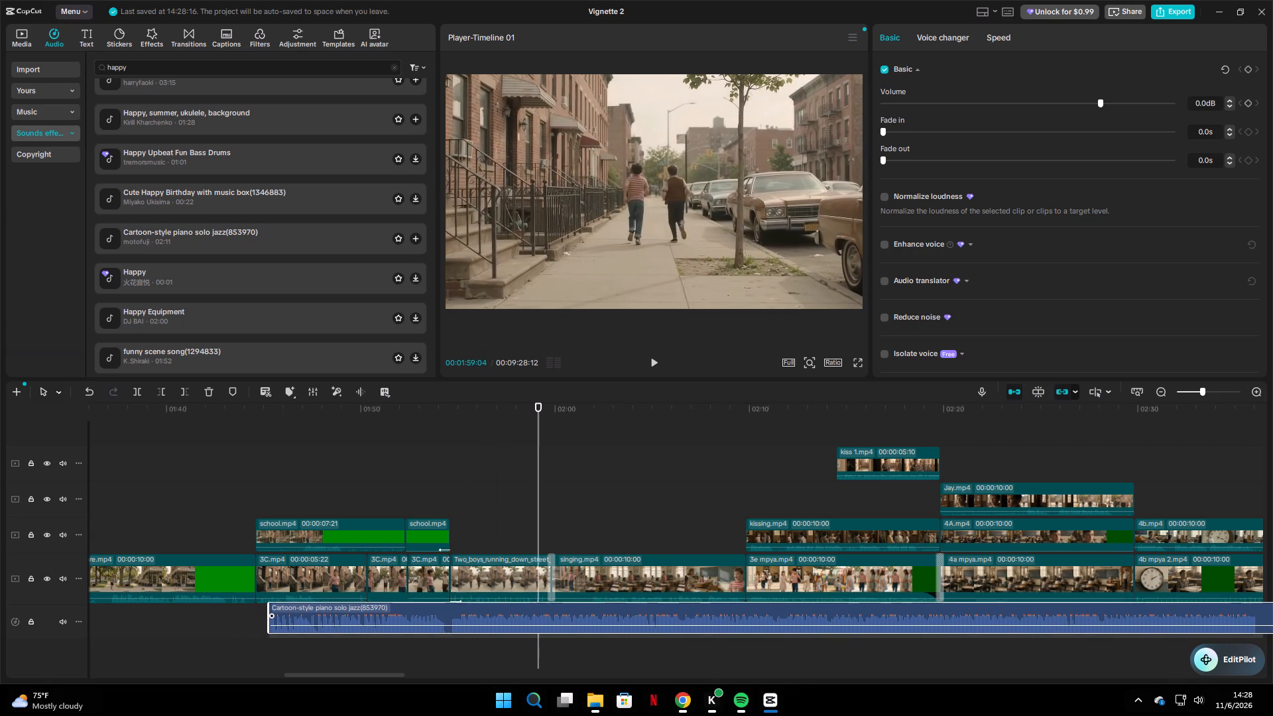
{"action": "left_click_drag", "start_coordinate": [541, 617], "coordinate": [543, 621]}
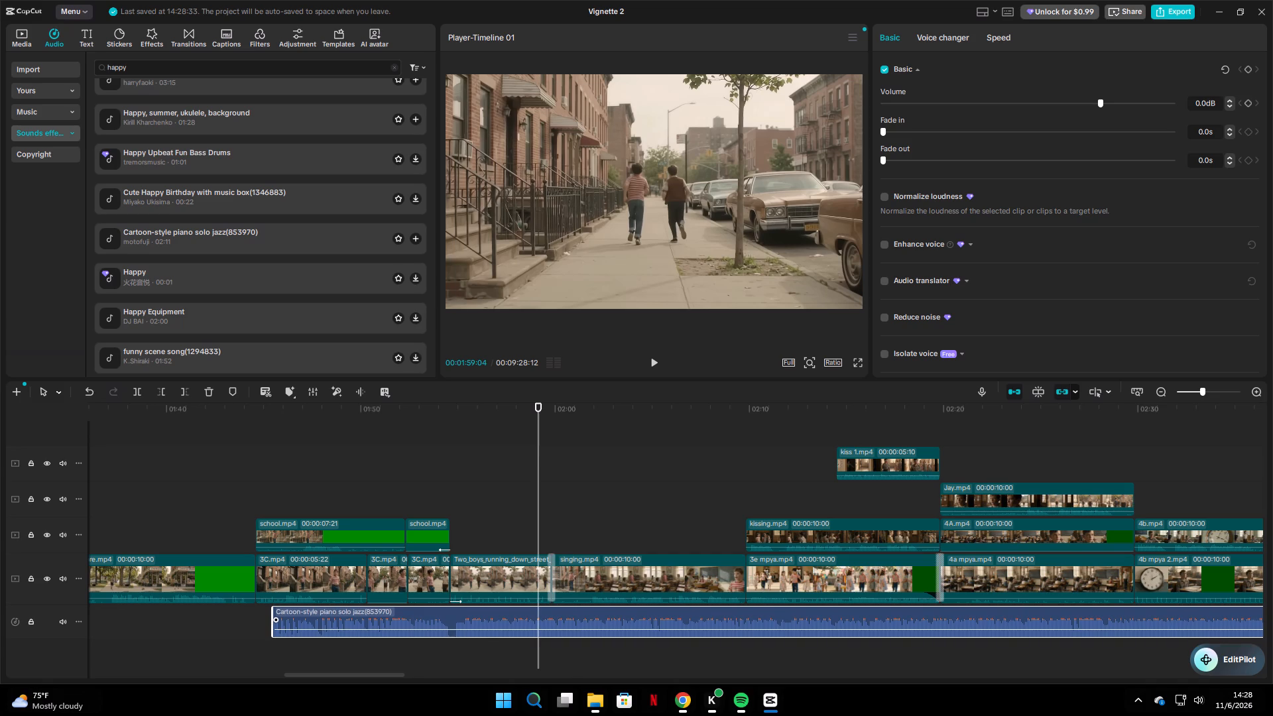
Split the Cartoon-style piano solo jazz audio at 00:01:54:17, where the Two_boys clip begins.
{"action": "left_click", "coordinate": [444, 647]}
{"action": "left_click", "coordinate": [448, 647]}
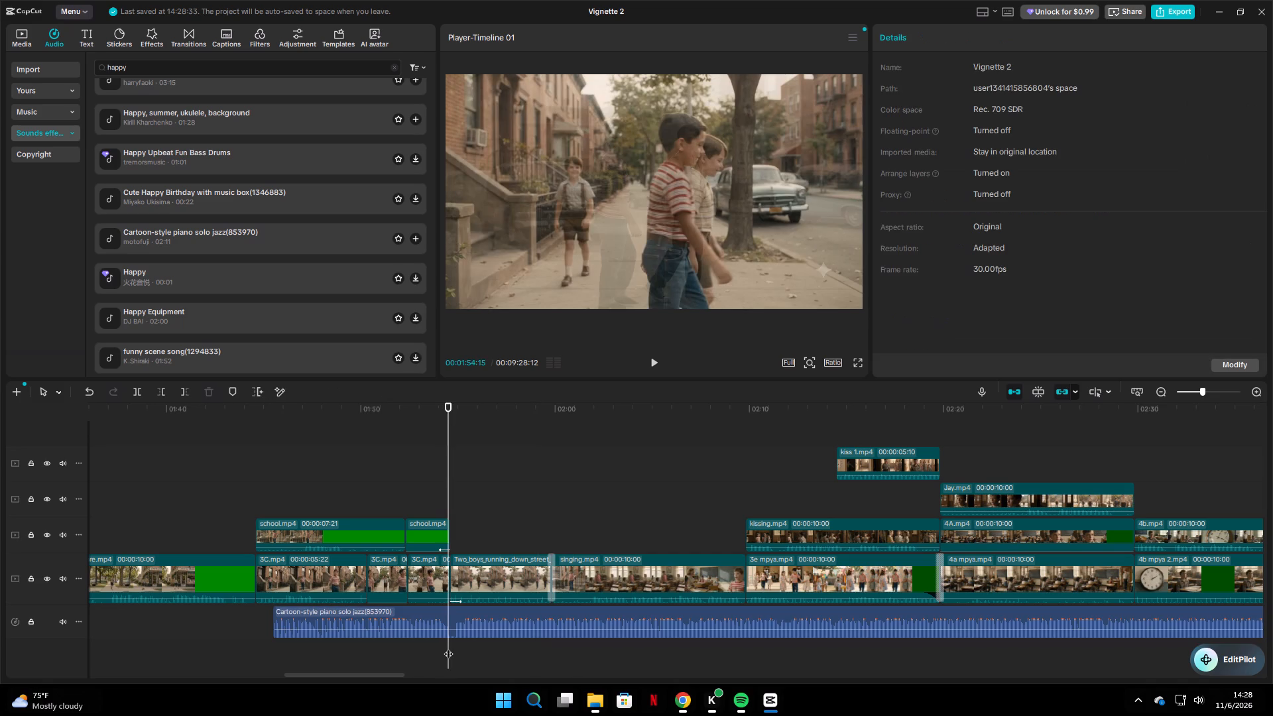
{"action": "left_click", "coordinate": [449, 647]}
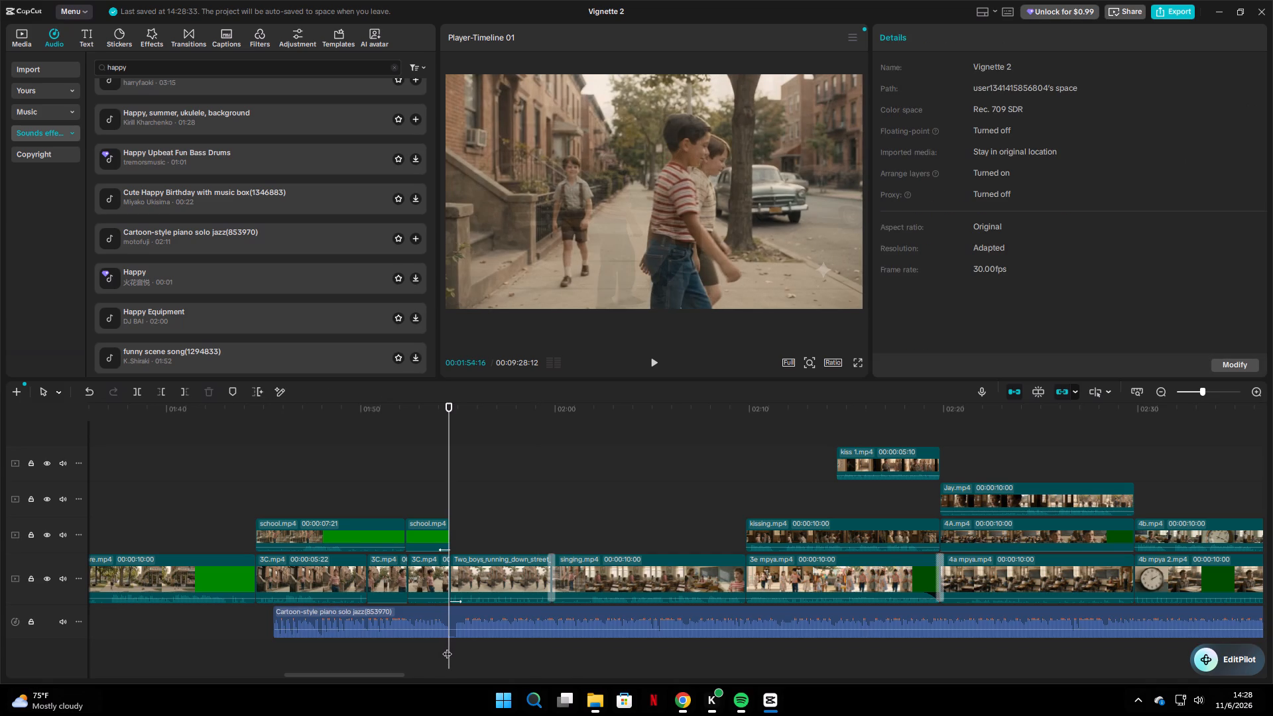
{"action": "key", "text": "Right"}
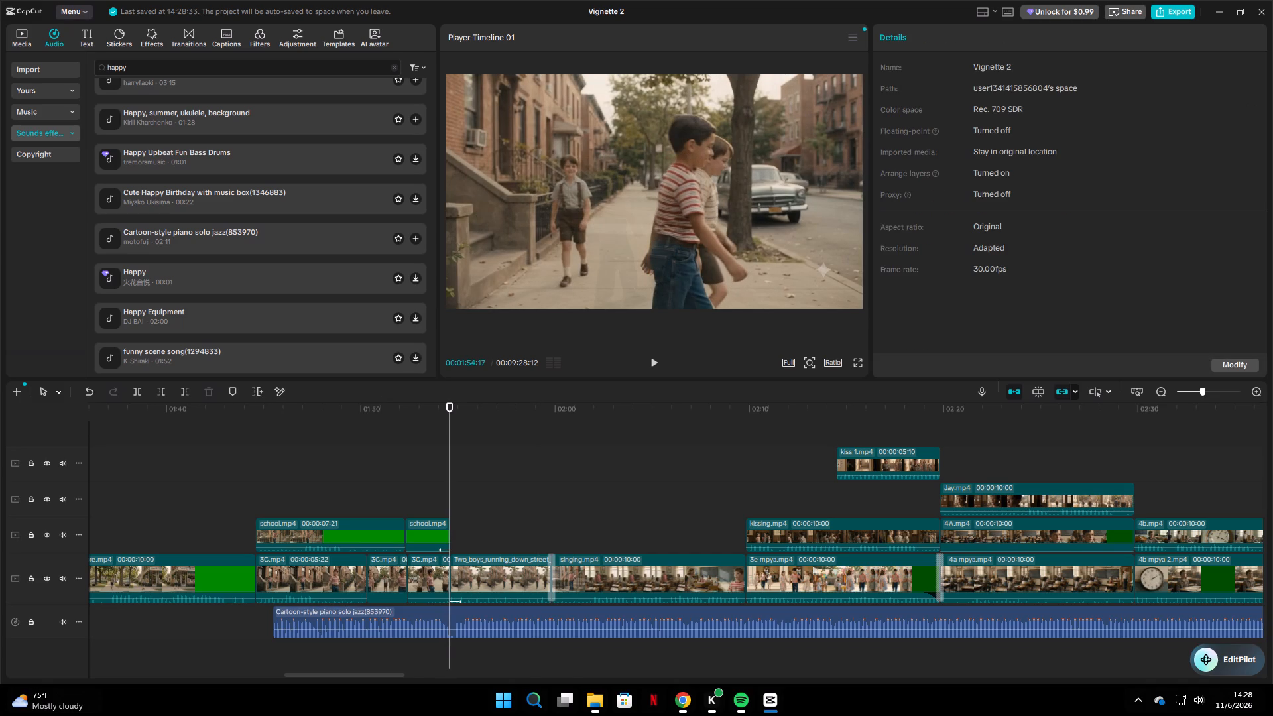
{"action": "left_click", "coordinate": [410, 624]}
{"action": "left_click", "coordinate": [134, 394]}
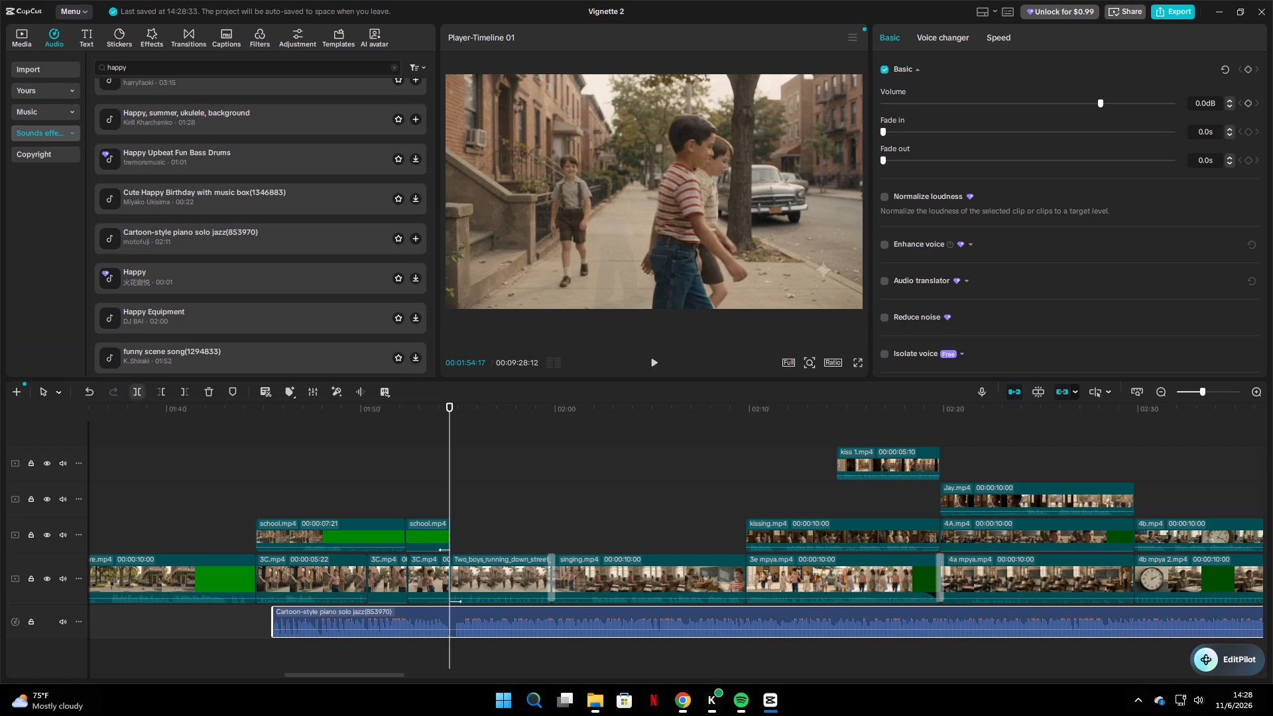
Delete the Cartoon-style piano solo jazz part that lies before the split, beneath the 3C.mp4 clips.
{"action": "left_click", "coordinate": [399, 634]}
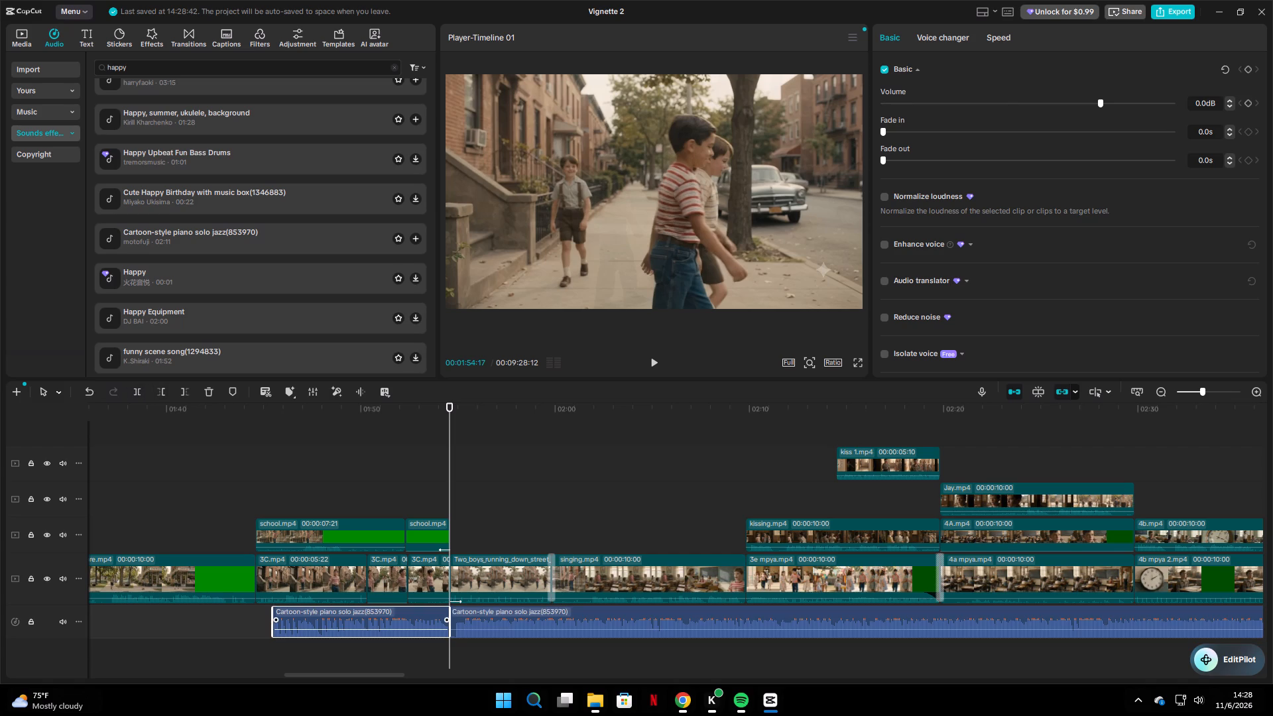
{"action": "key", "text": "BackSpace"}
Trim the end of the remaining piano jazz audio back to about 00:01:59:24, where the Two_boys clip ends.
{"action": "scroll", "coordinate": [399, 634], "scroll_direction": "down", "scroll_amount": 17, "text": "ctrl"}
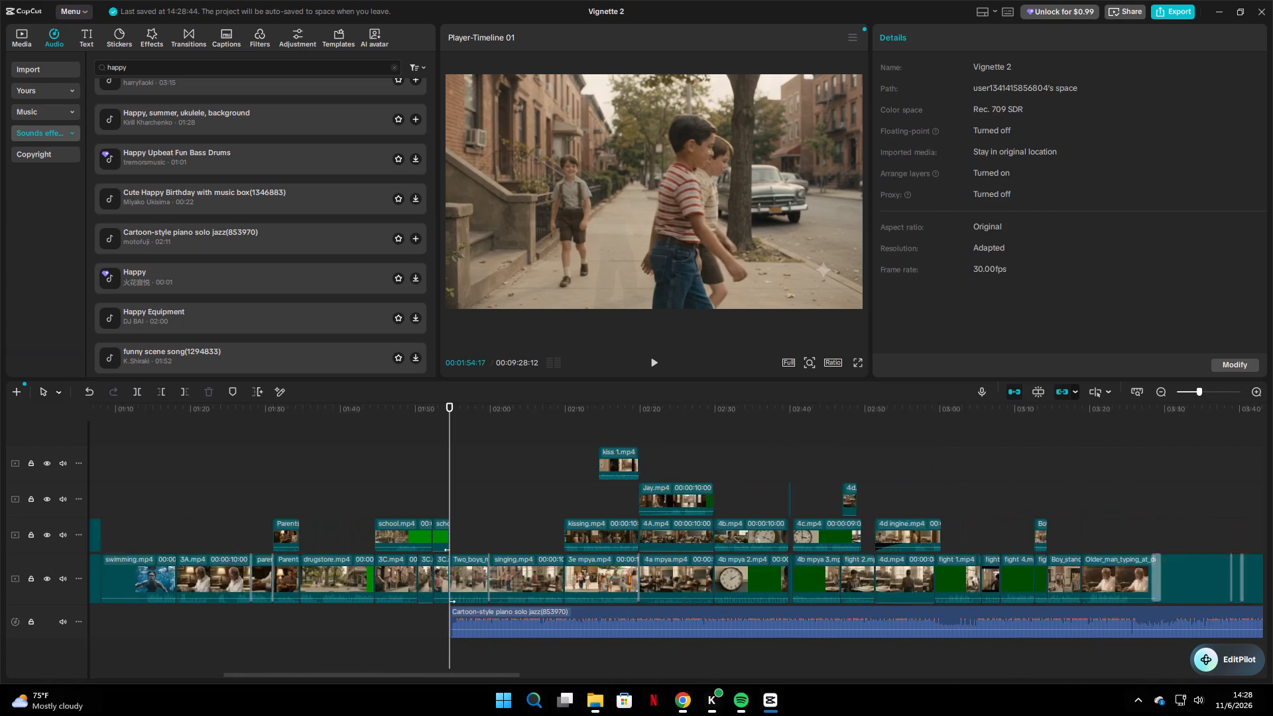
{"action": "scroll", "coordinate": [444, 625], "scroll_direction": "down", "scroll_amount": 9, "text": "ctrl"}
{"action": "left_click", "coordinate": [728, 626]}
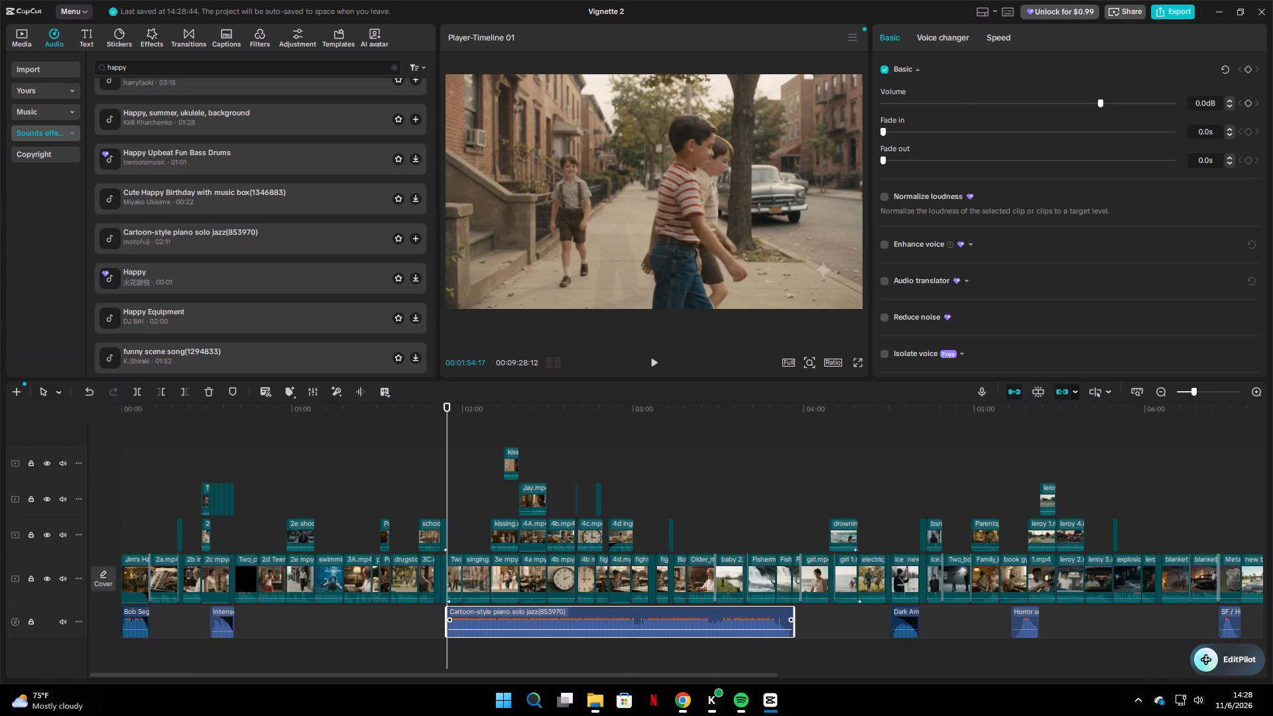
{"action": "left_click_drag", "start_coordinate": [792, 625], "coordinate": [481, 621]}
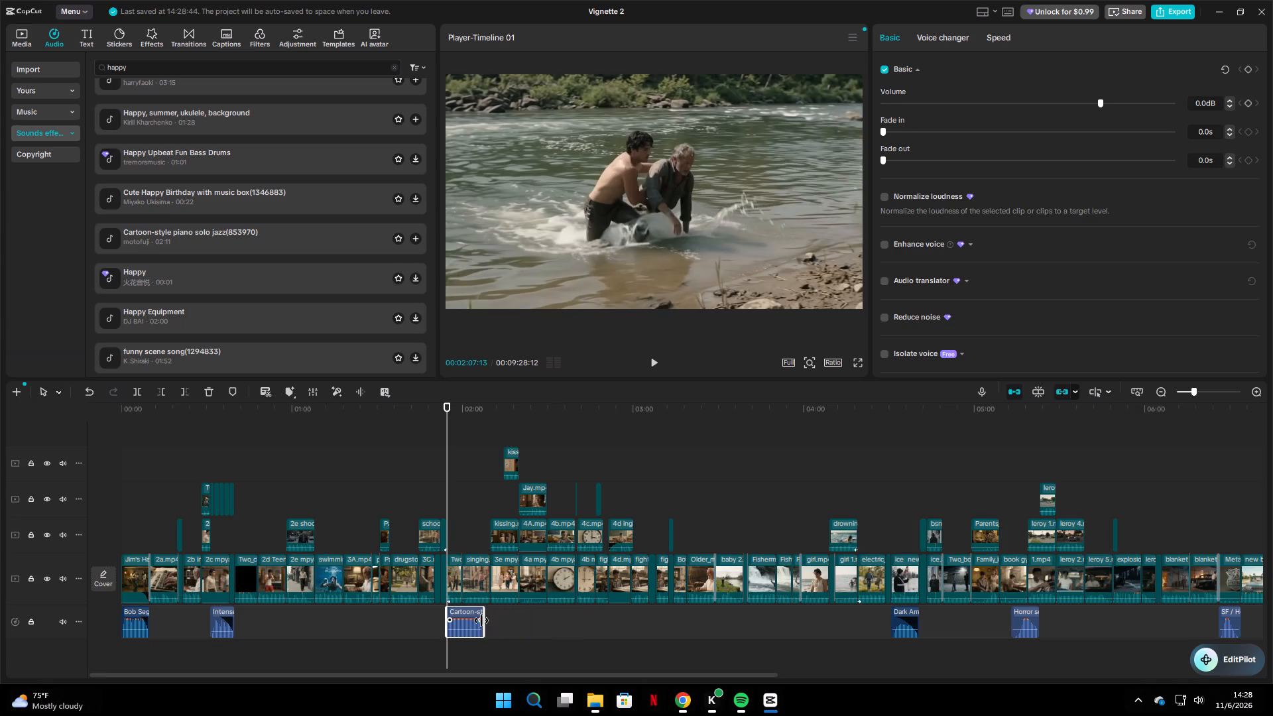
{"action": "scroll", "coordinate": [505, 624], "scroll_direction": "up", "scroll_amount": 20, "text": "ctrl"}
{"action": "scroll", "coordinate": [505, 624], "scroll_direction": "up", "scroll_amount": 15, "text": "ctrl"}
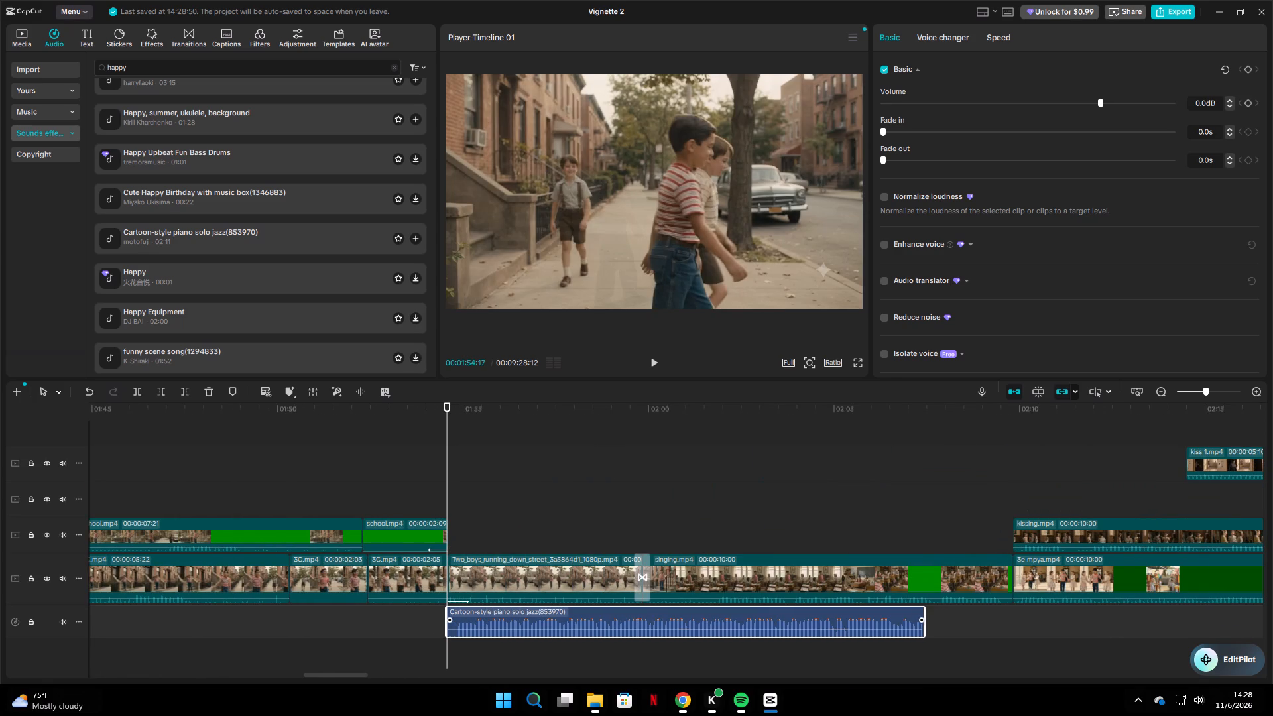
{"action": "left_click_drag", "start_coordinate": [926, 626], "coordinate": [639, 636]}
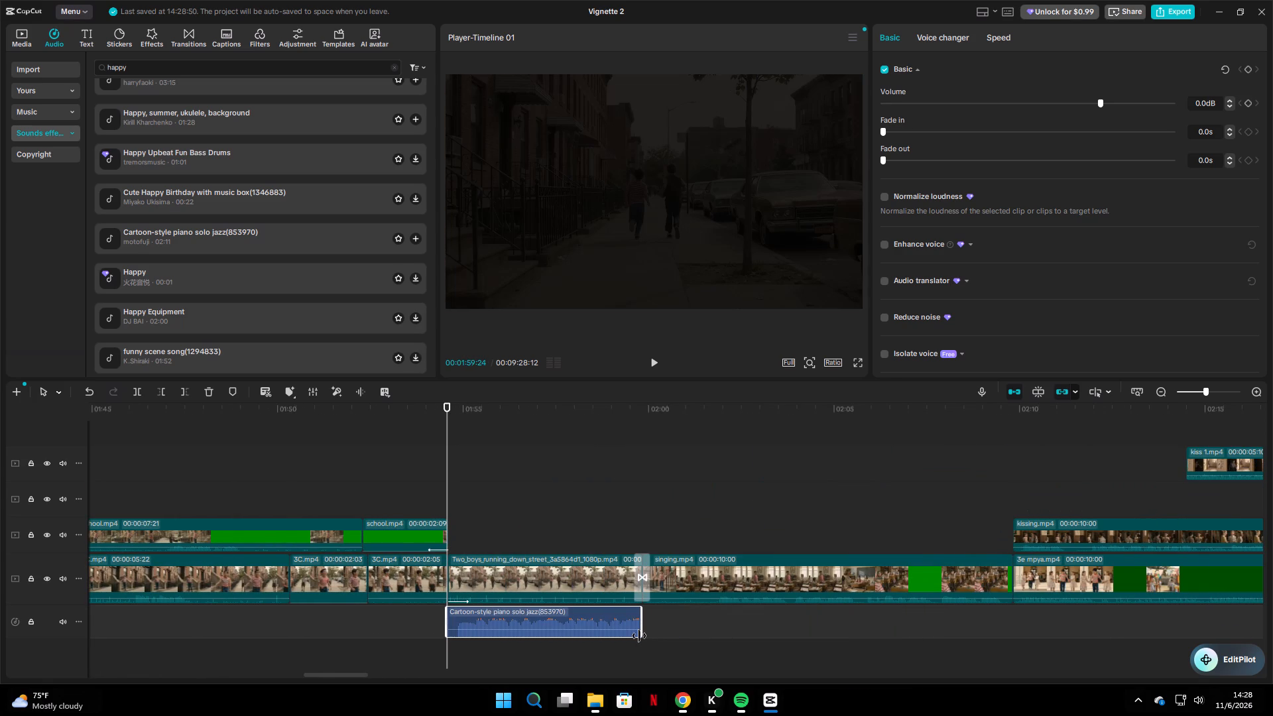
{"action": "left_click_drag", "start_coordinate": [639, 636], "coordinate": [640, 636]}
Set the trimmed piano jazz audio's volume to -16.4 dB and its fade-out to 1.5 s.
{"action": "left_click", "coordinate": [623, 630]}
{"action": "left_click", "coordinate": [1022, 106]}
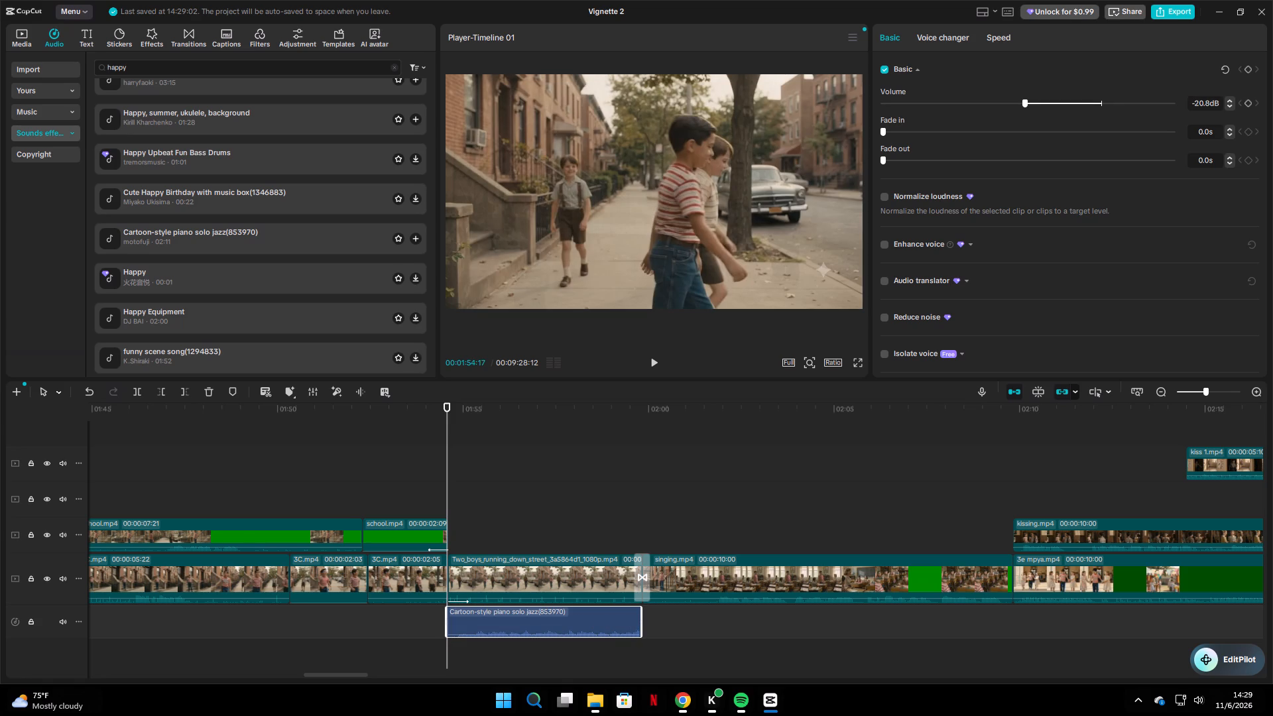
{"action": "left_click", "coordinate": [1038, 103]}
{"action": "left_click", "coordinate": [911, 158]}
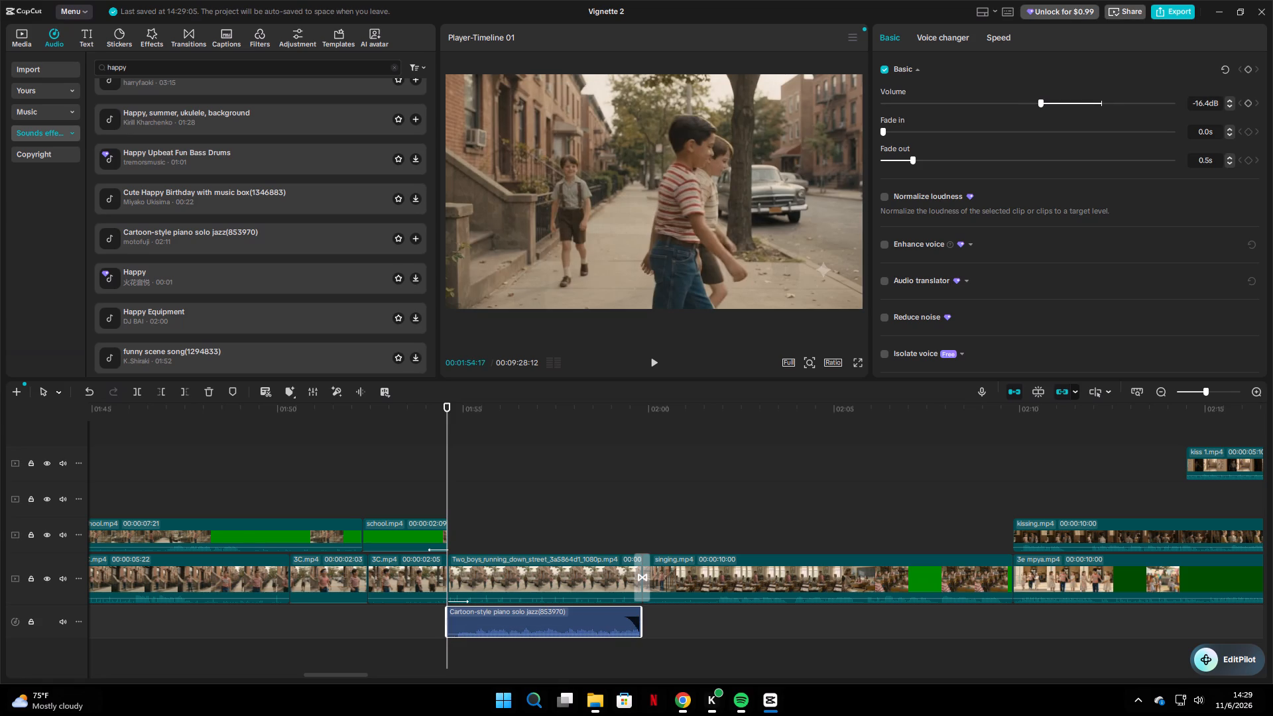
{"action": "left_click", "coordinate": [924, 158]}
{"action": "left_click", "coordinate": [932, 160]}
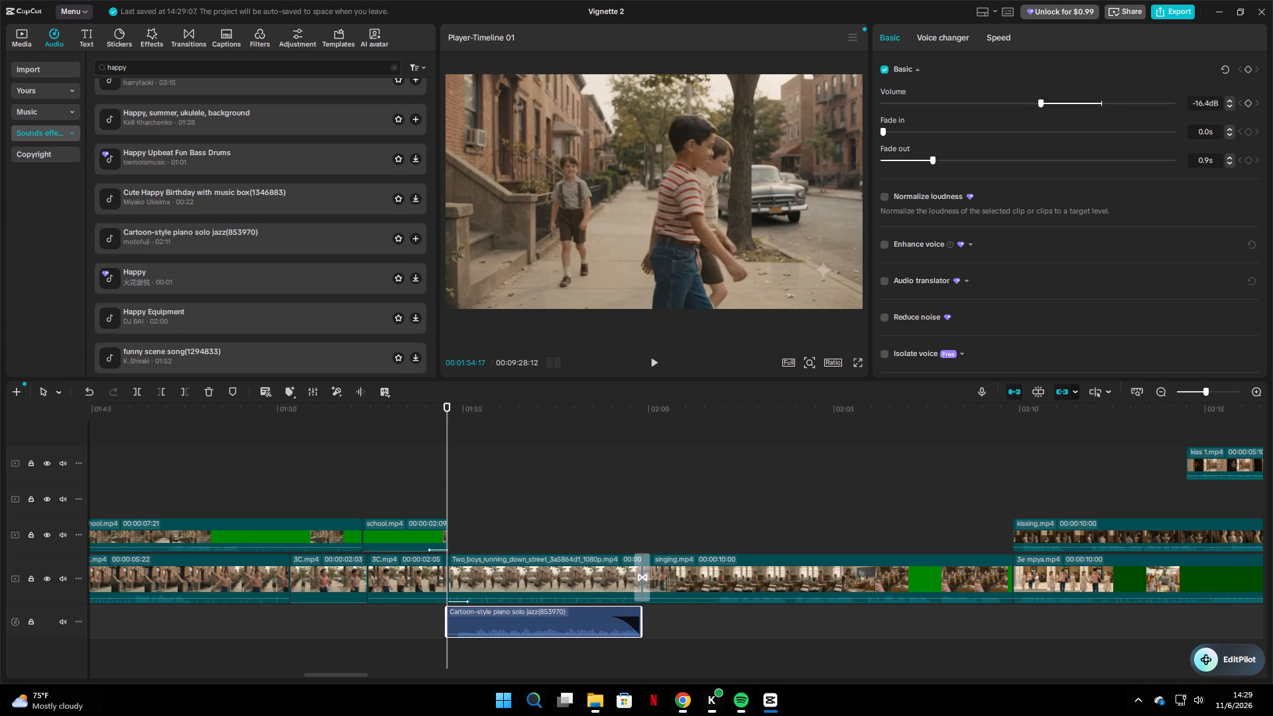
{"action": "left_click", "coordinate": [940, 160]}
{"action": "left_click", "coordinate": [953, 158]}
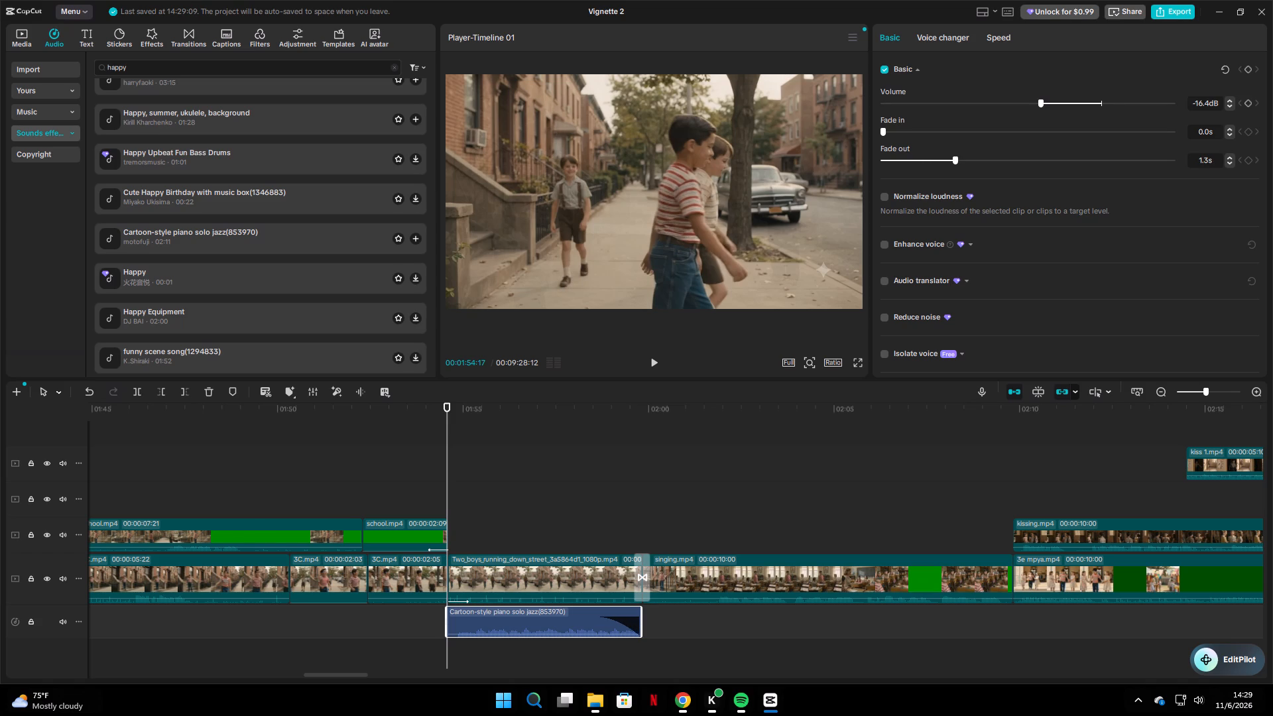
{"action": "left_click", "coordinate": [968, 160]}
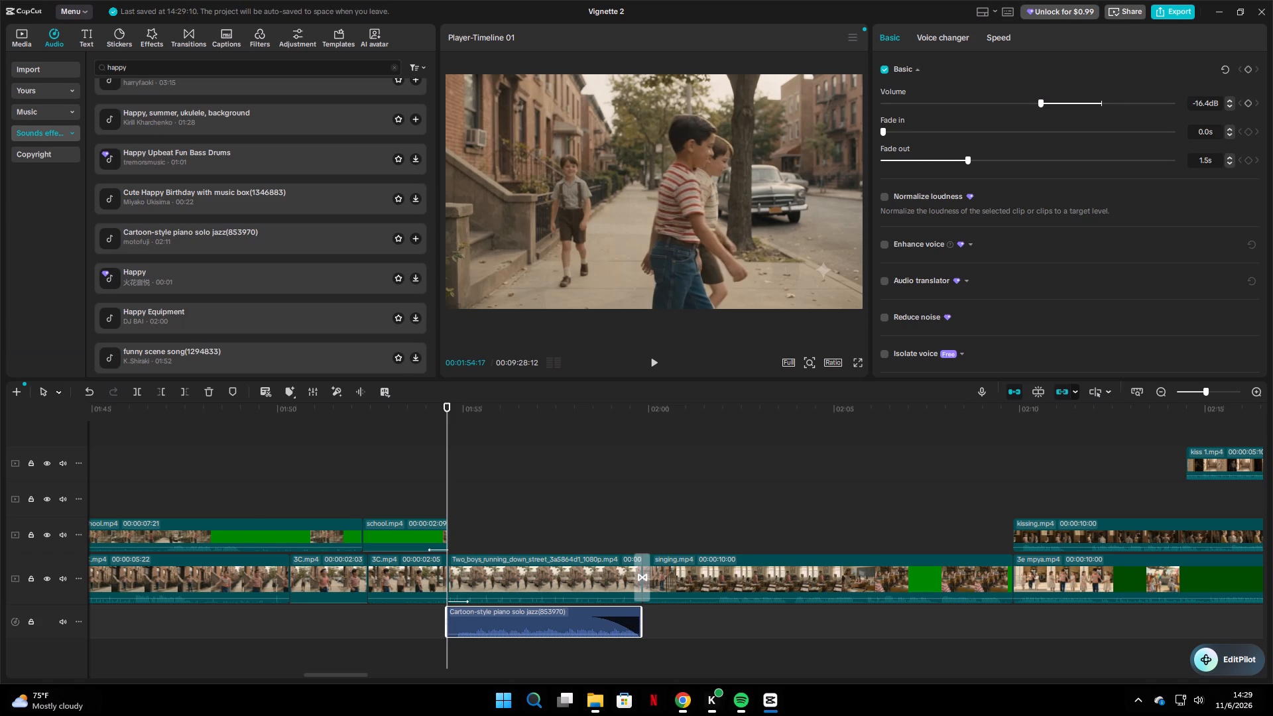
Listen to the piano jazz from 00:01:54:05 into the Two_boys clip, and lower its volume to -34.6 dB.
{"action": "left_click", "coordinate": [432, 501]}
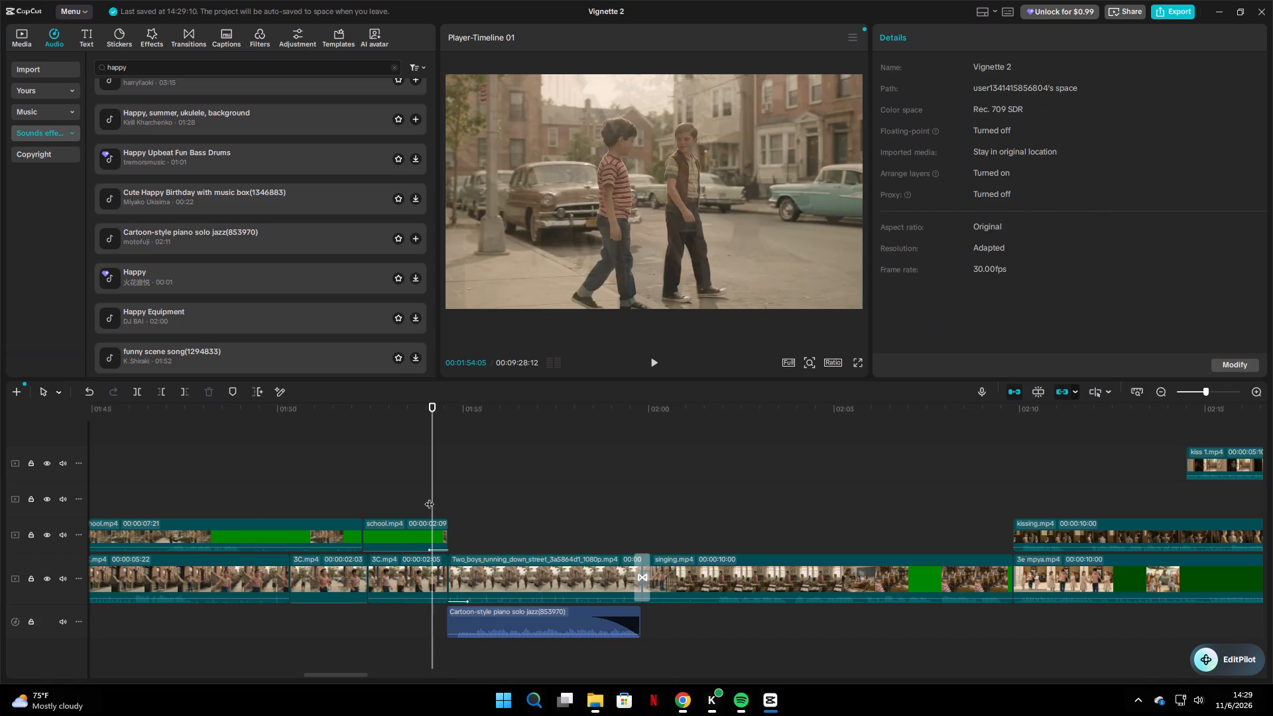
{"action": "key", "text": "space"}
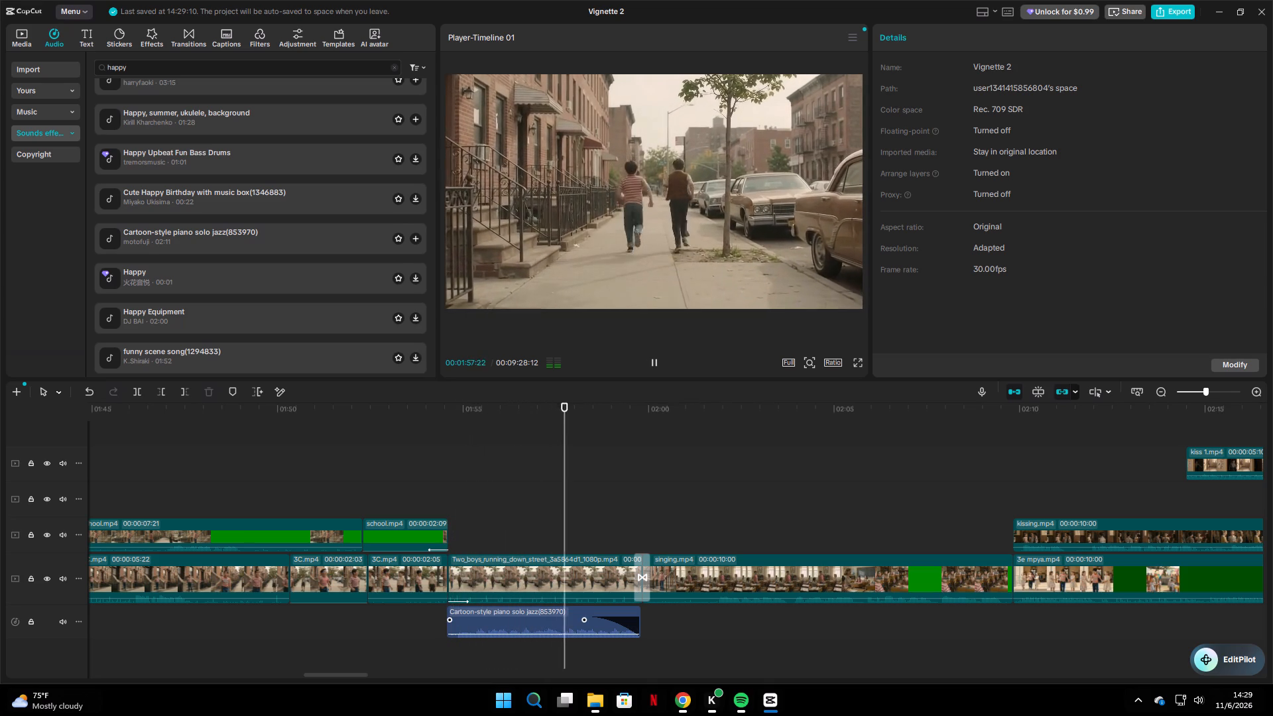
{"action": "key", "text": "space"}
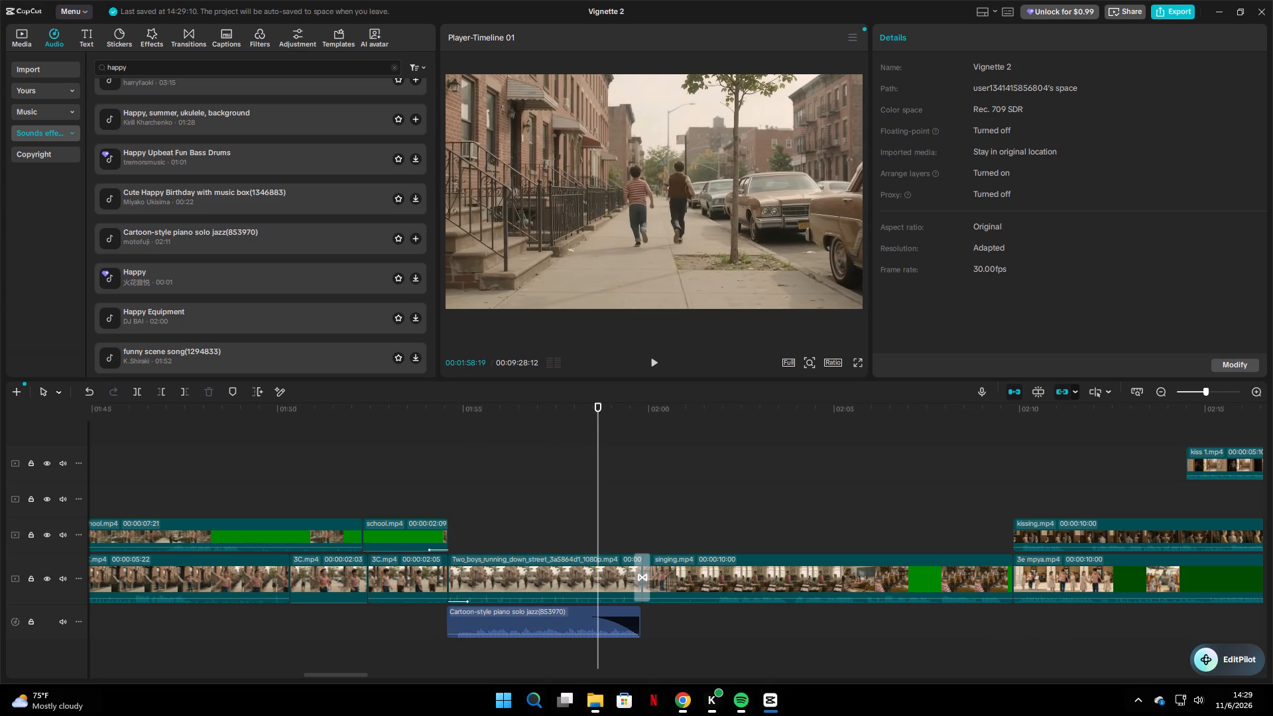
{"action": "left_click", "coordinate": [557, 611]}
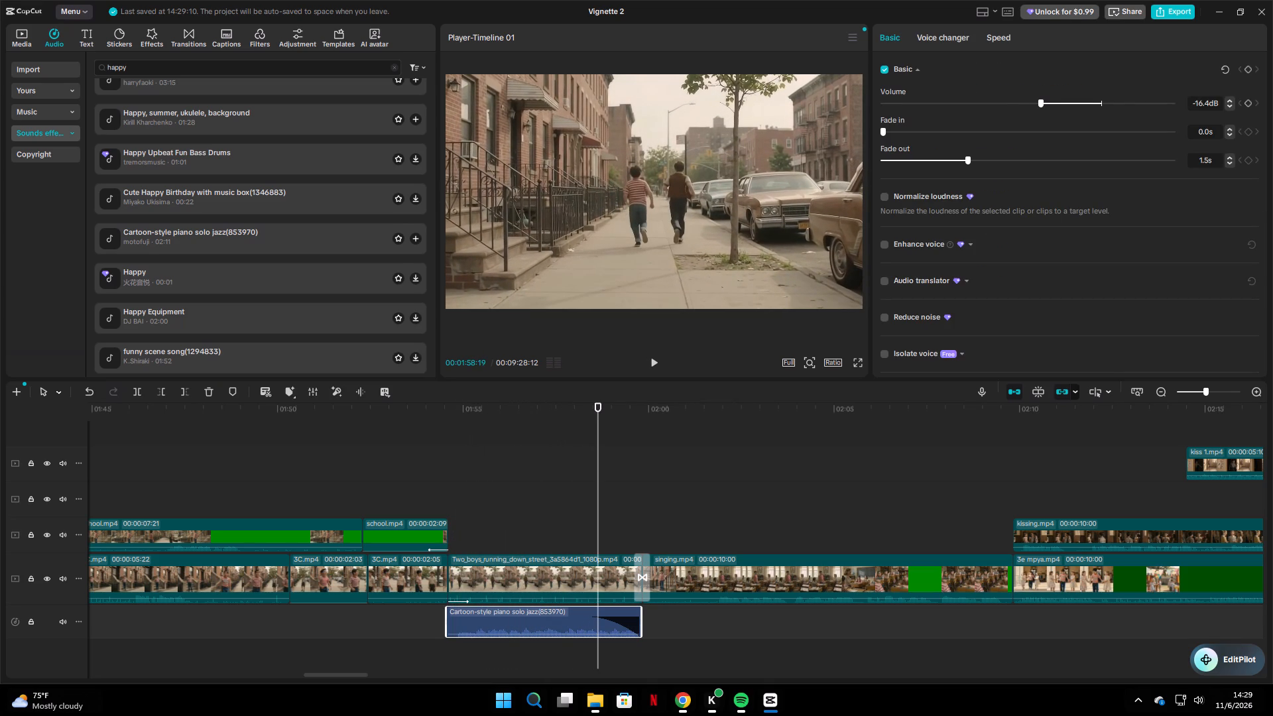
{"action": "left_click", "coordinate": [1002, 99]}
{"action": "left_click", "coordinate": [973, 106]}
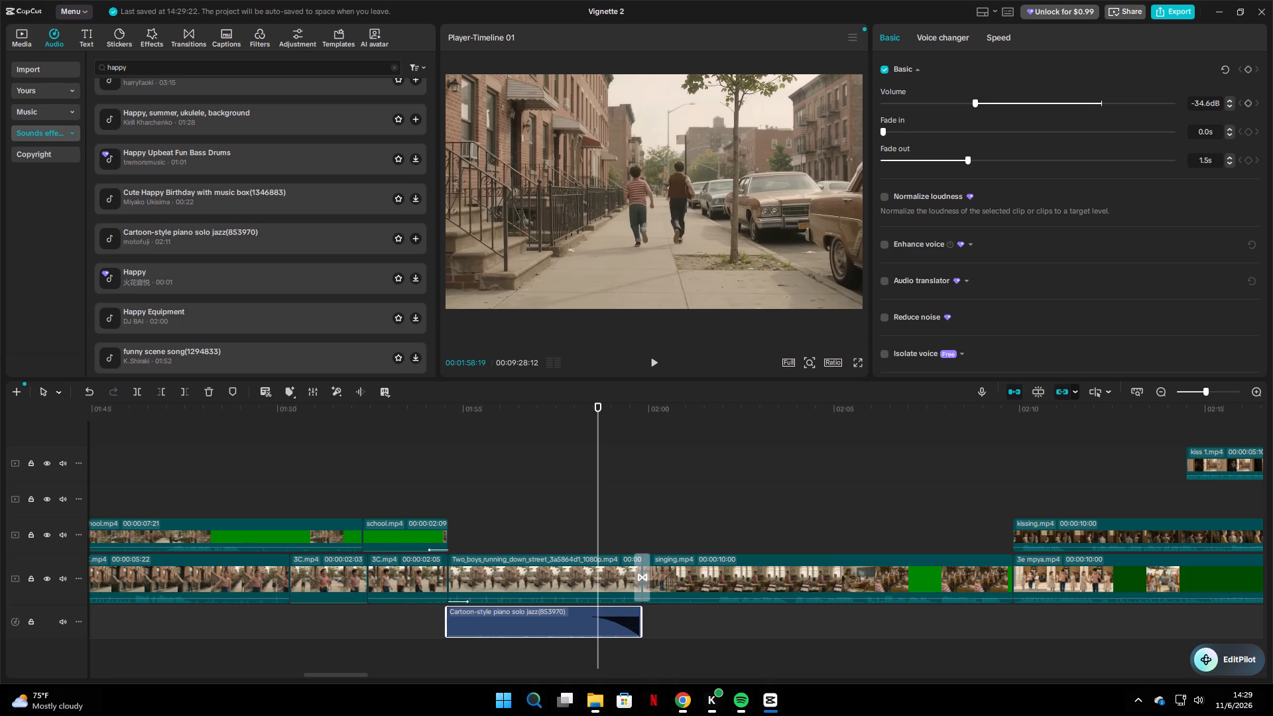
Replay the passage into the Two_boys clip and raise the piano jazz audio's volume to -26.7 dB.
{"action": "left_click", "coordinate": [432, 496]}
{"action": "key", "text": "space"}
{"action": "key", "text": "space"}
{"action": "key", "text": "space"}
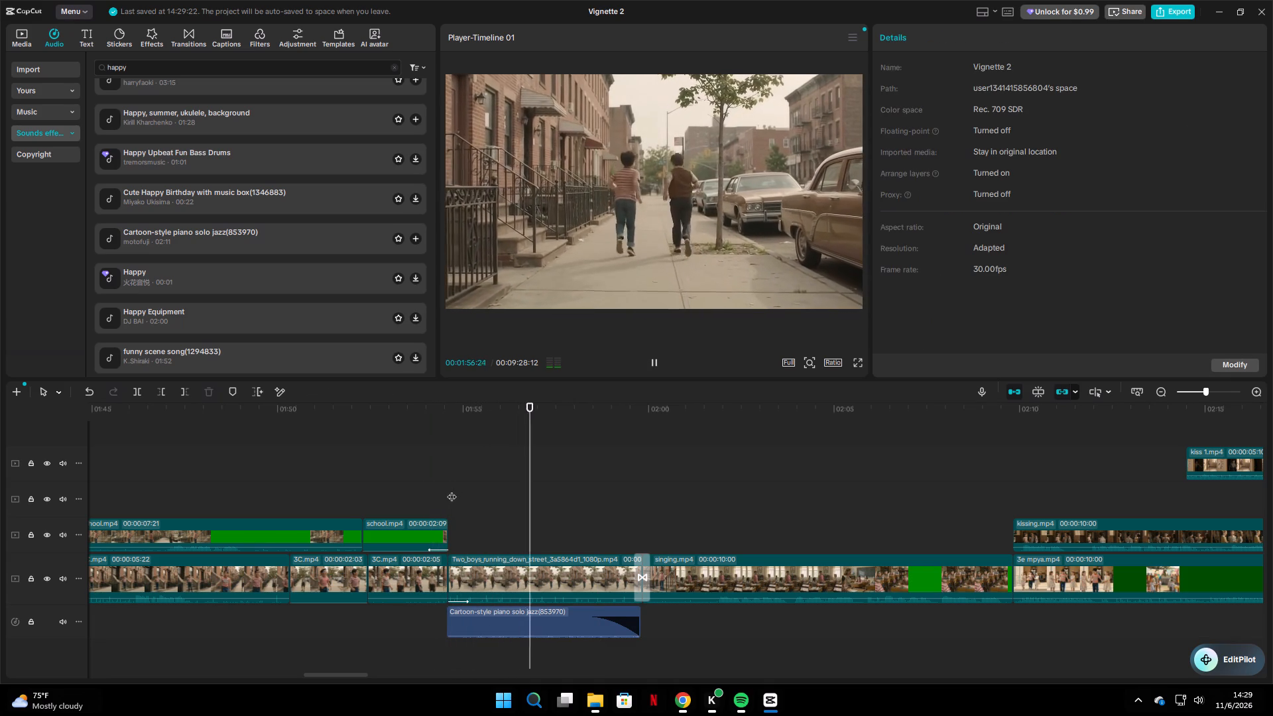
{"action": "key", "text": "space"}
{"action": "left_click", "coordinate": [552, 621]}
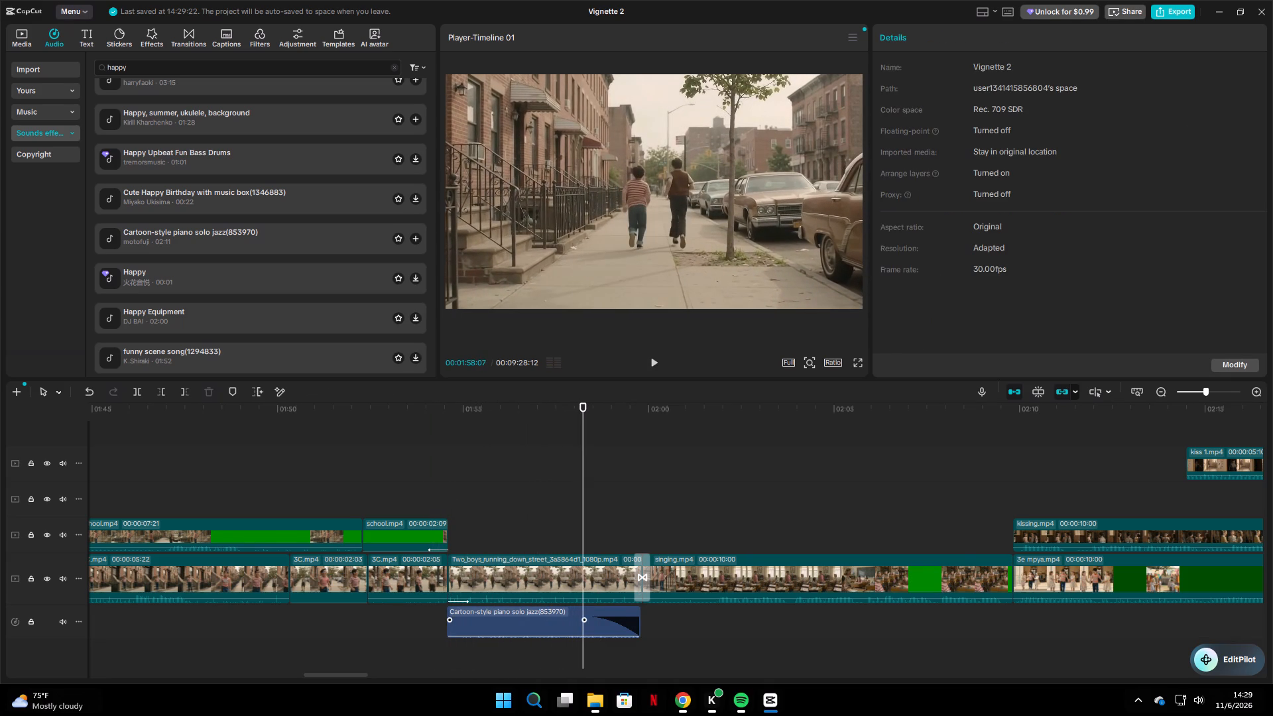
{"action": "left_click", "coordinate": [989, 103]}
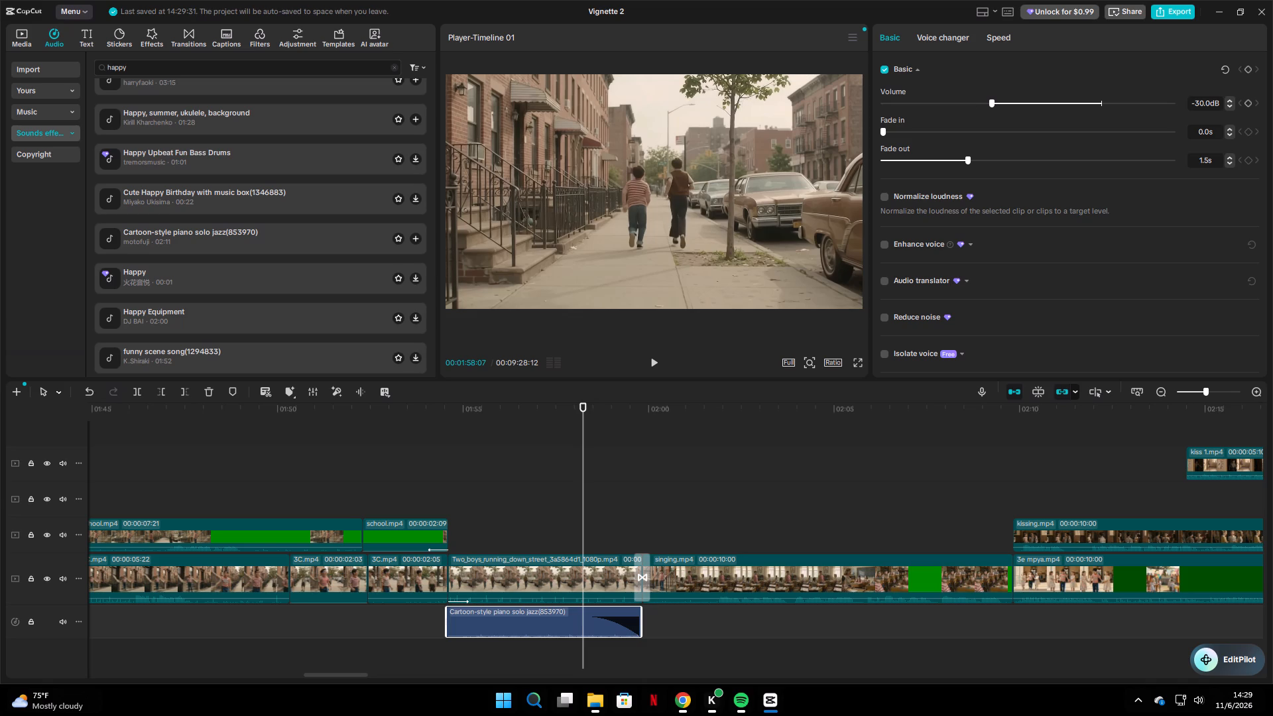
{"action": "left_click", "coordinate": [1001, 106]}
Play from 00:01:53:27 into the singing.mp4 clip, and delete the piano jazz audio beneath Two_boys.
{"action": "left_click", "coordinate": [418, 507]}
{"action": "key", "text": "space"}
{"action": "key", "text": "space"}
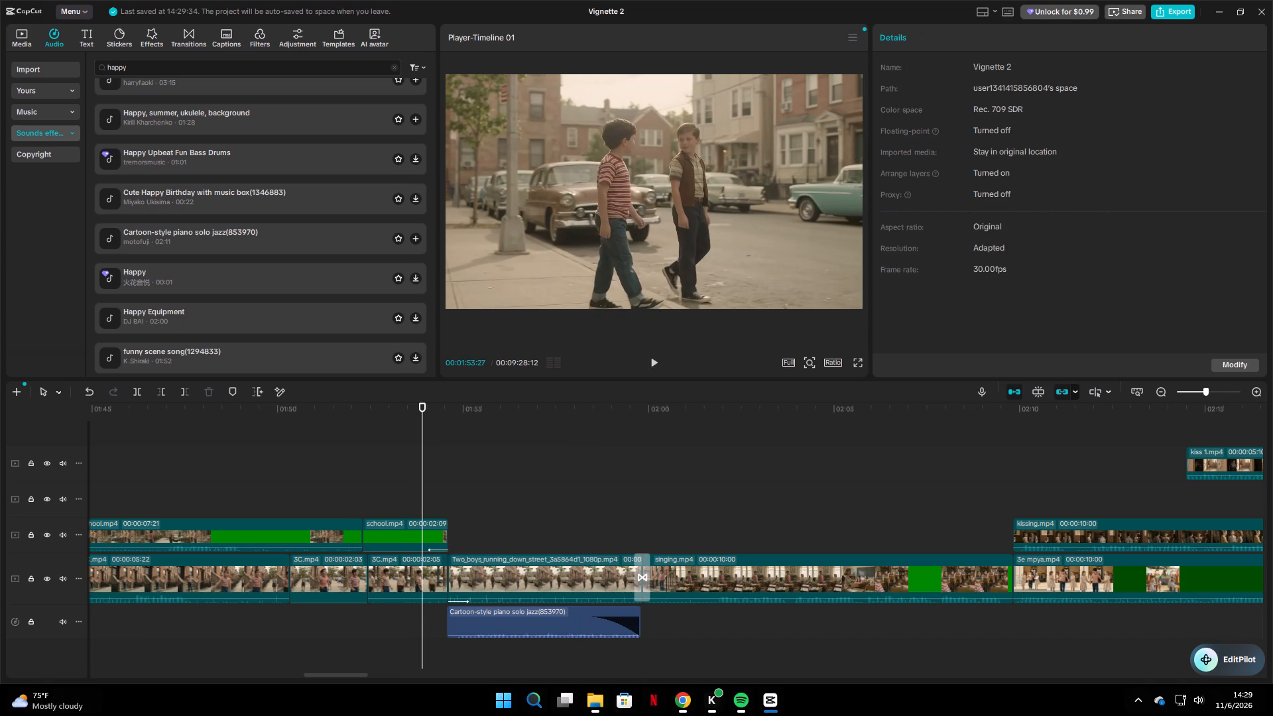
{"action": "key", "text": "space"}
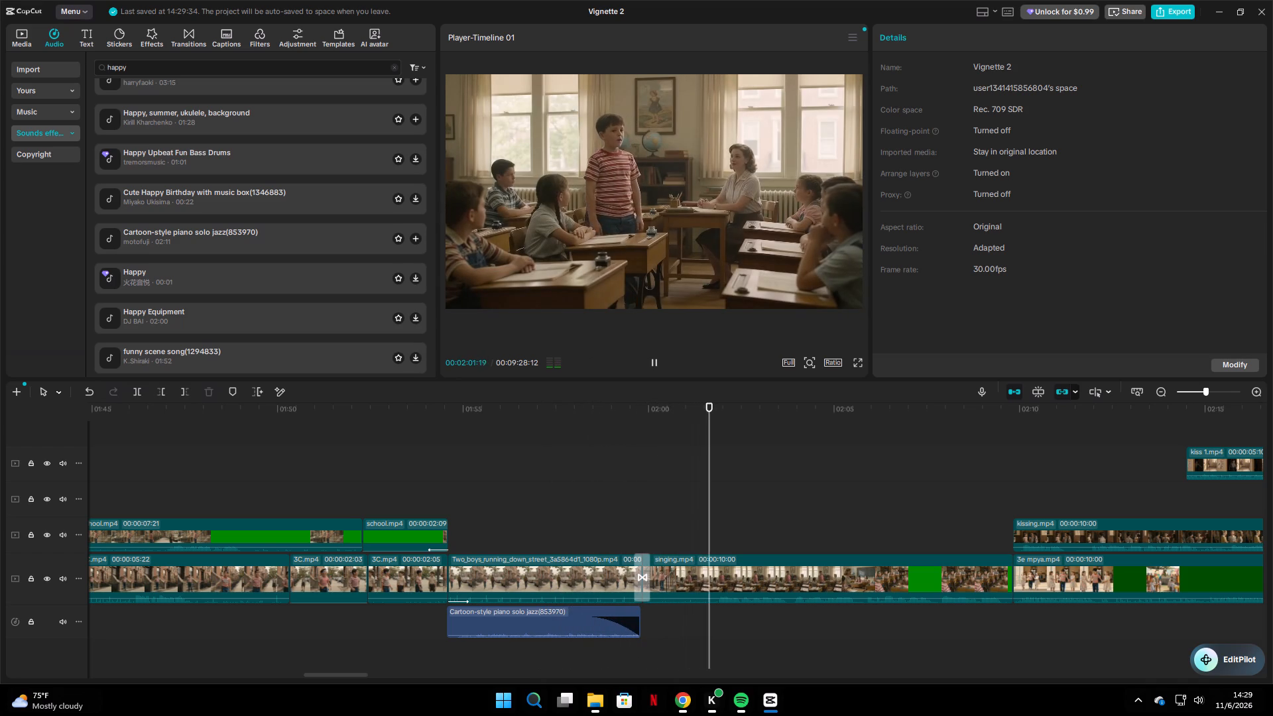
{"action": "key", "text": "space"}
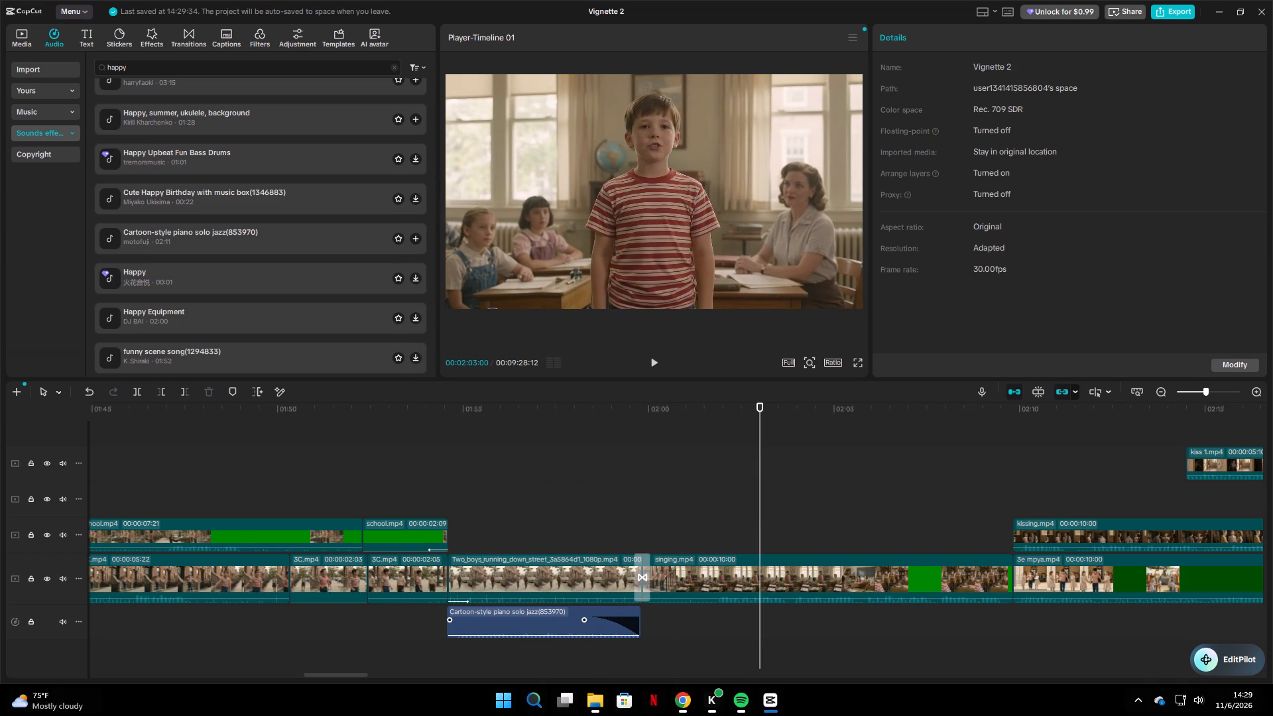
{"action": "left_click", "coordinate": [518, 623]}
{"action": "key", "text": "BackSpace"}
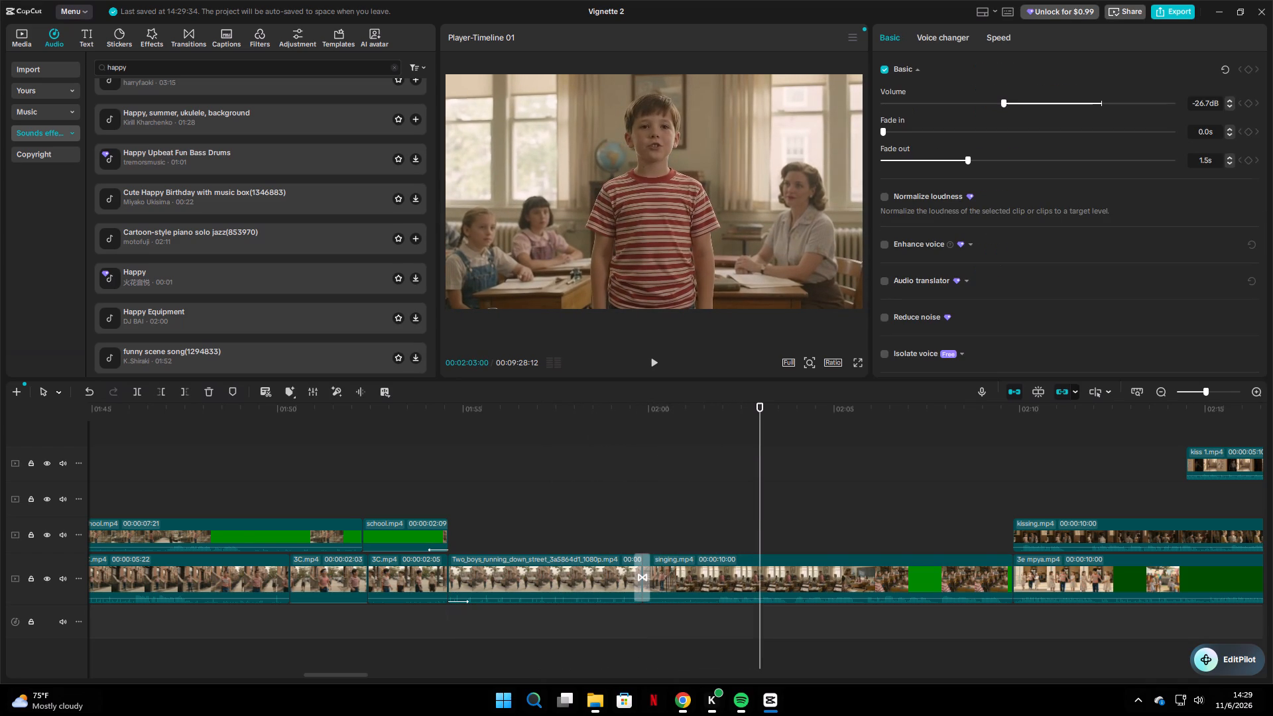
Return to the imported media and examine the timeline around kissing.mp4 and 3e mpya.mp4, placing the playhead at 00:02:10:00.
{"action": "scroll", "coordinate": [518, 625], "scroll_direction": "down", "scroll_amount": 12, "text": "ctrl"}
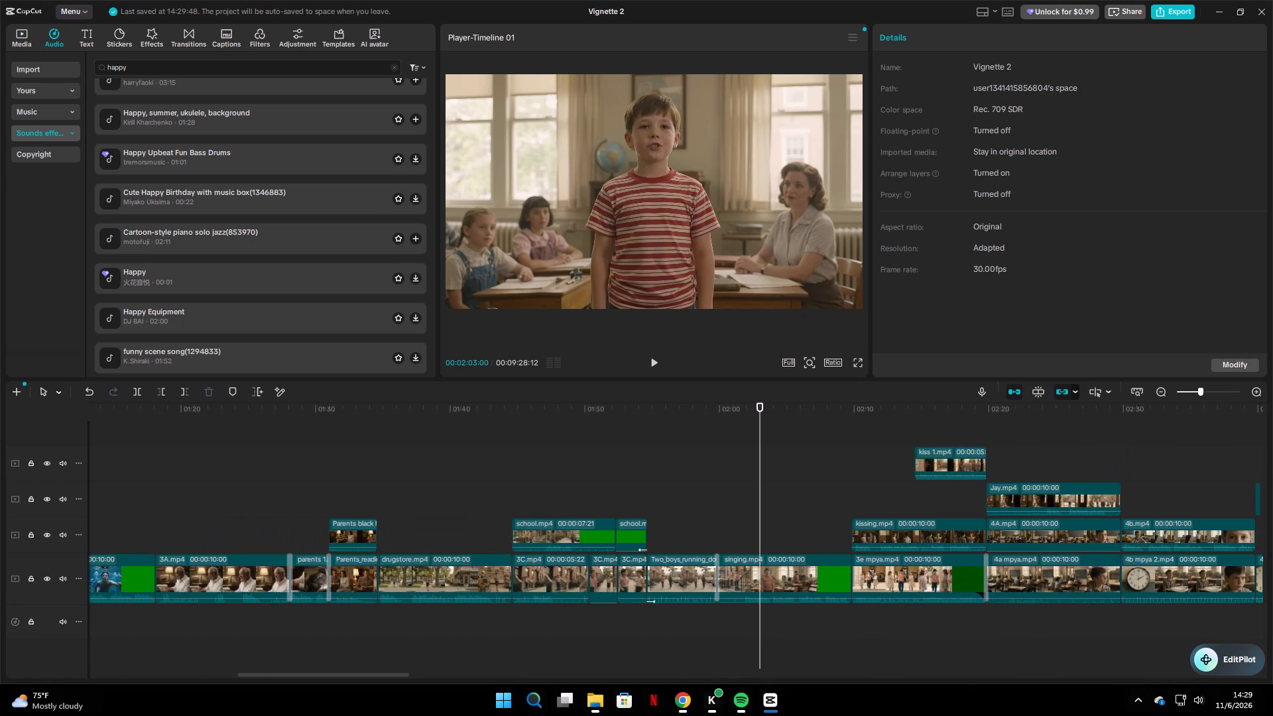
{"action": "left_click", "coordinate": [21, 35]}
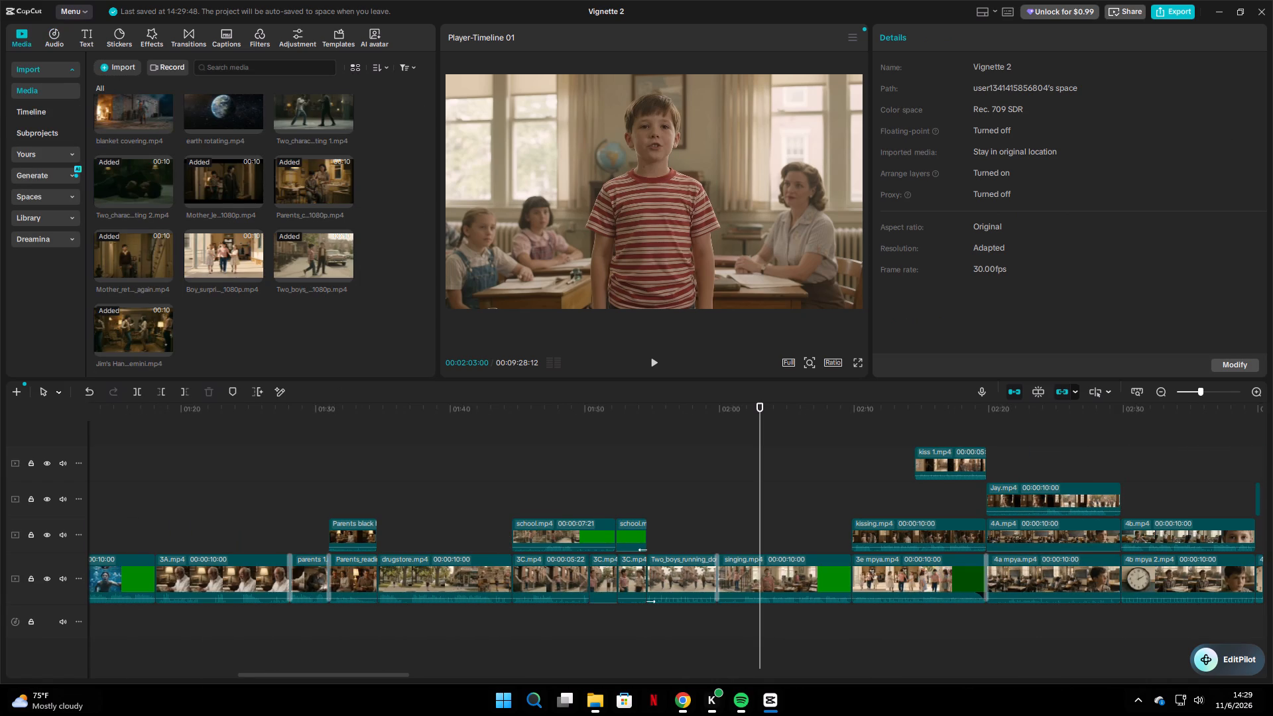
{"action": "left_click", "coordinate": [902, 495]}
{"action": "scroll", "coordinate": [937, 516], "scroll_direction": "up", "scroll_amount": 5, "text": "ctrl"}
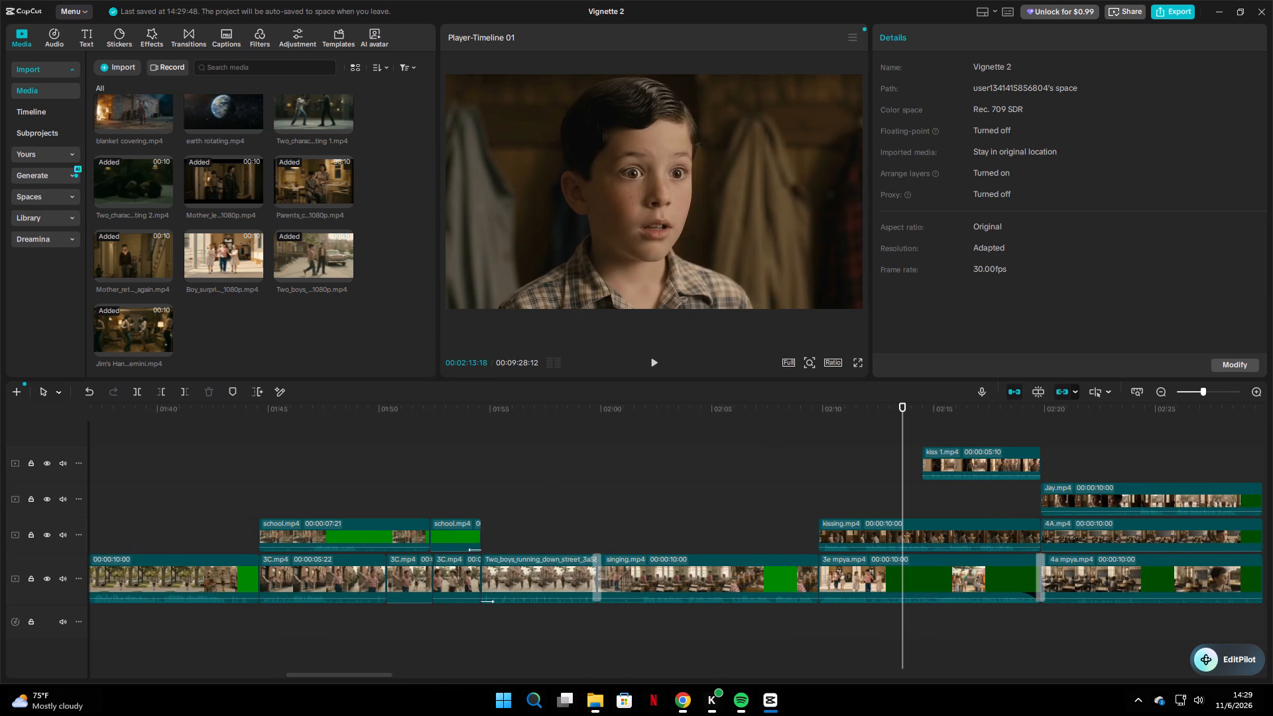
{"action": "scroll", "coordinate": [937, 516], "scroll_direction": "up", "scroll_amount": 3, "text": "ctrl"}
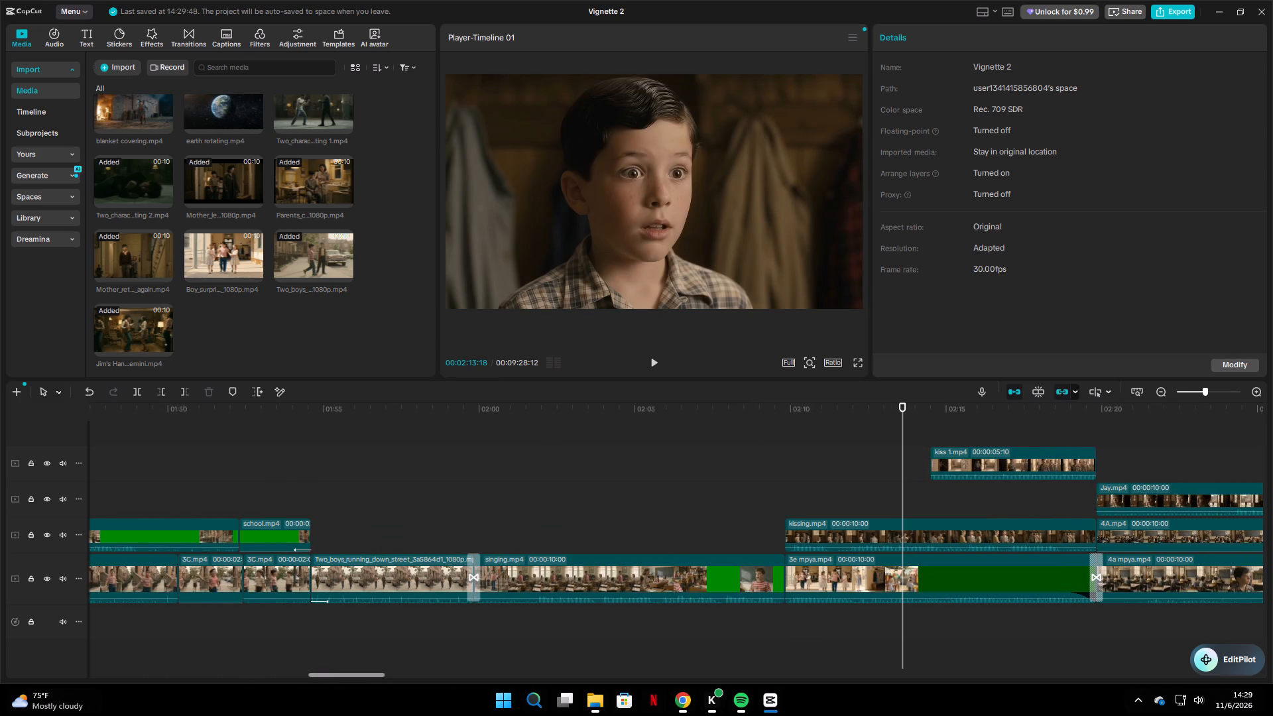
{"action": "left_click_drag", "start_coordinate": [371, 673], "coordinate": [388, 660]}
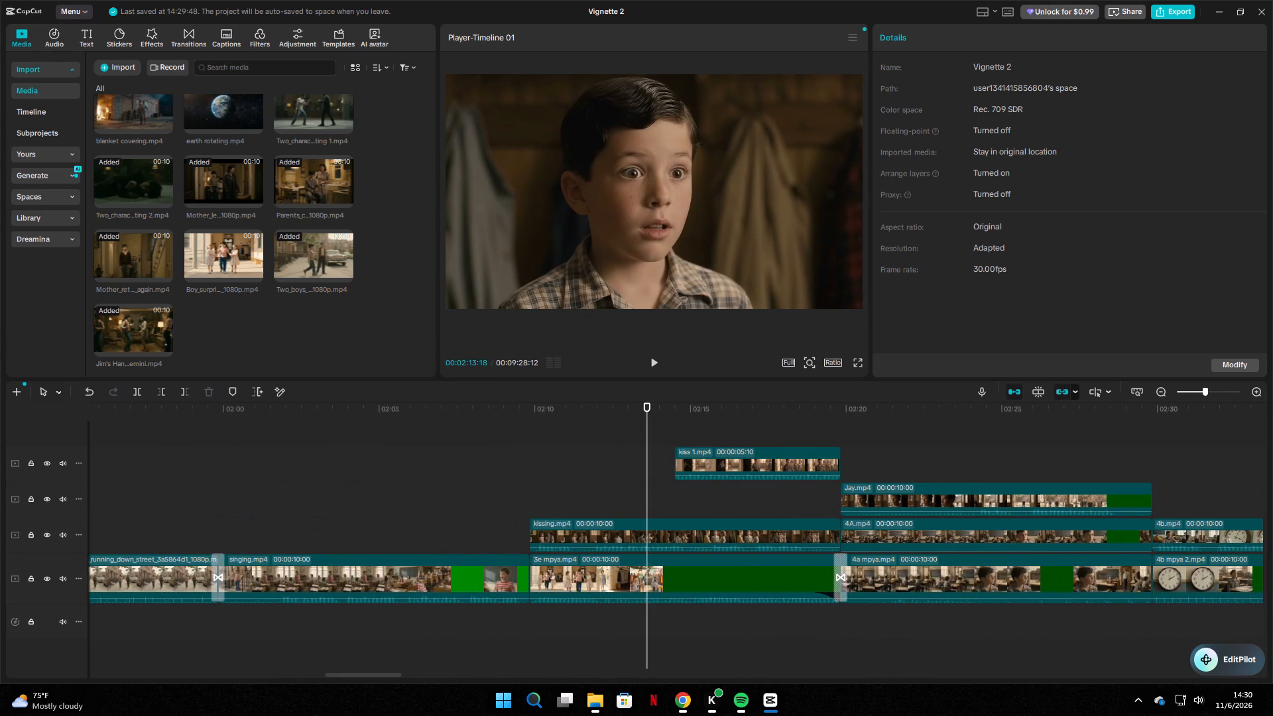
{"action": "left_click", "coordinate": [535, 497]}
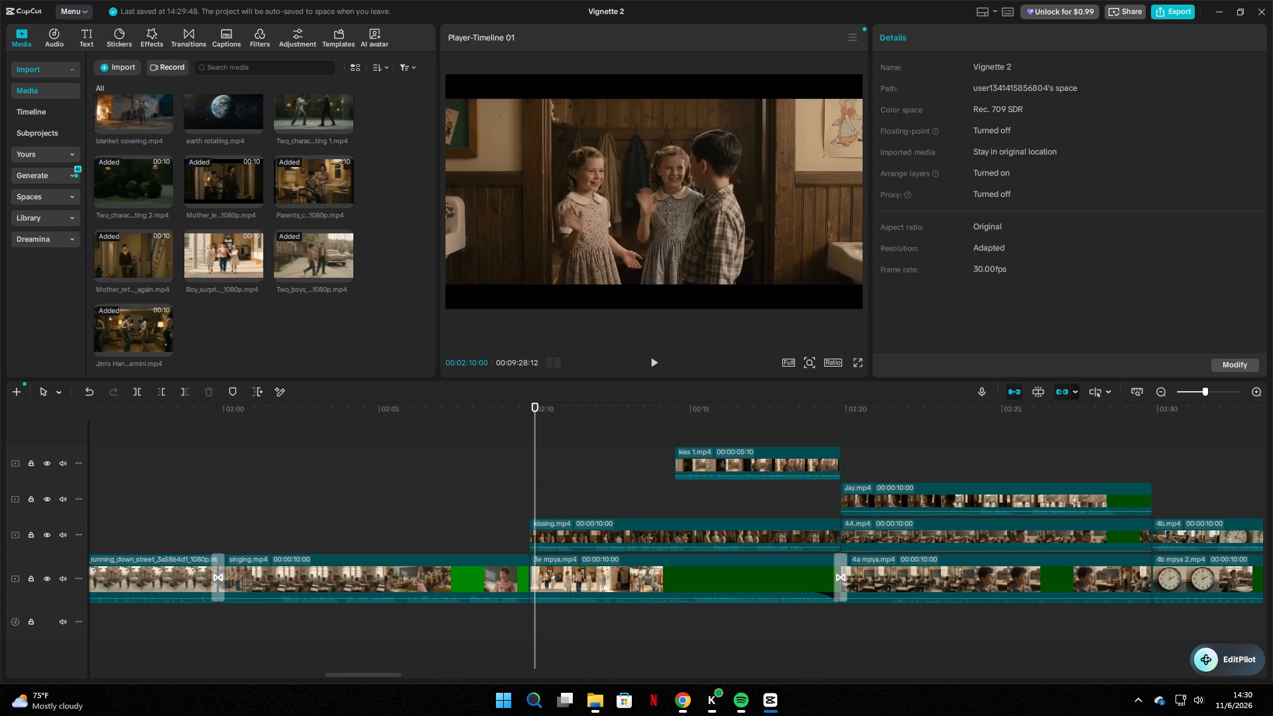
Delete the kiss 1.mp4 clip from the overlay track above kissing.mp4.
{"action": "scroll", "coordinate": [631, 490], "scroll_direction": "up", "scroll_amount": 2, "text": "ctrl"}
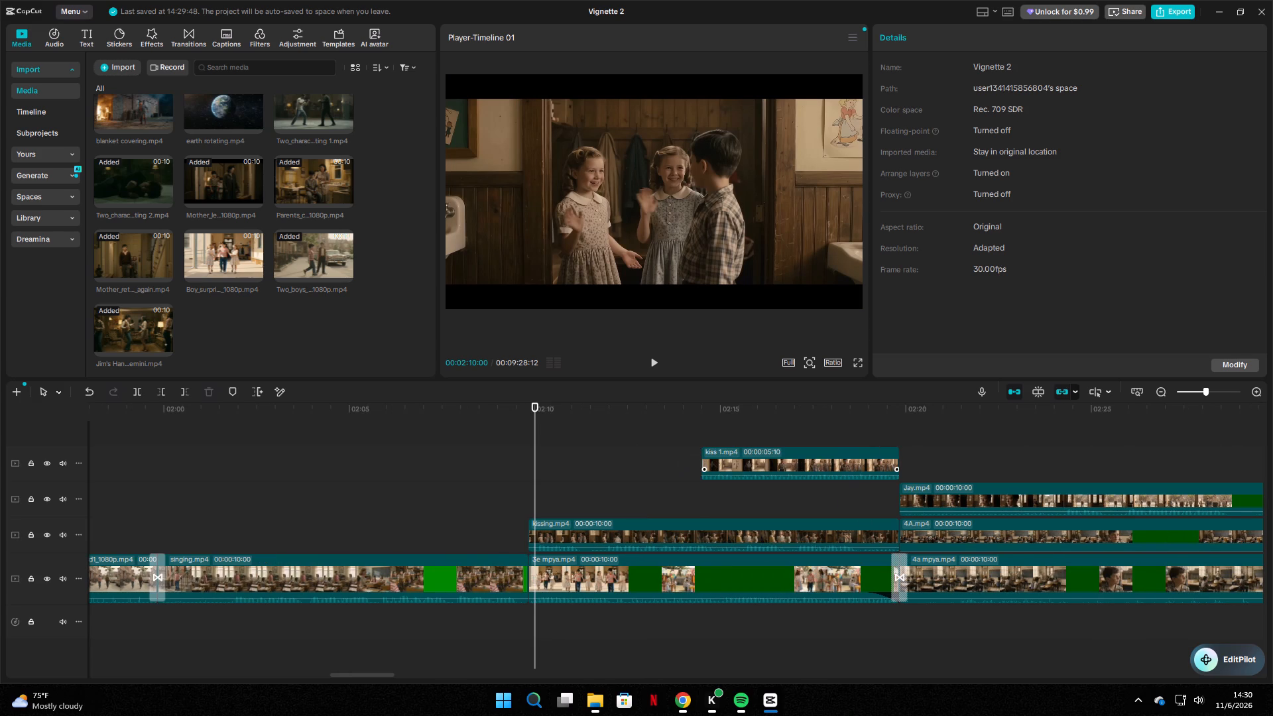
{"action": "left_click", "coordinate": [729, 463]}
{"action": "key", "text": "BackSpace"}
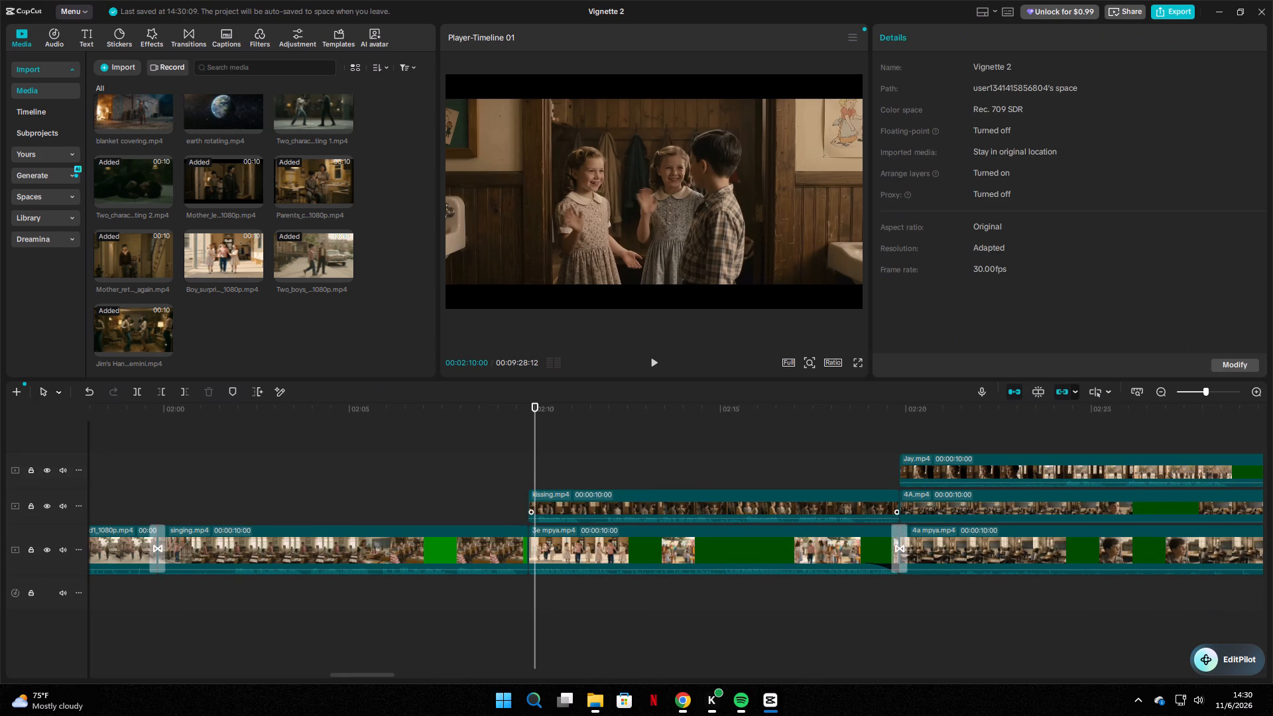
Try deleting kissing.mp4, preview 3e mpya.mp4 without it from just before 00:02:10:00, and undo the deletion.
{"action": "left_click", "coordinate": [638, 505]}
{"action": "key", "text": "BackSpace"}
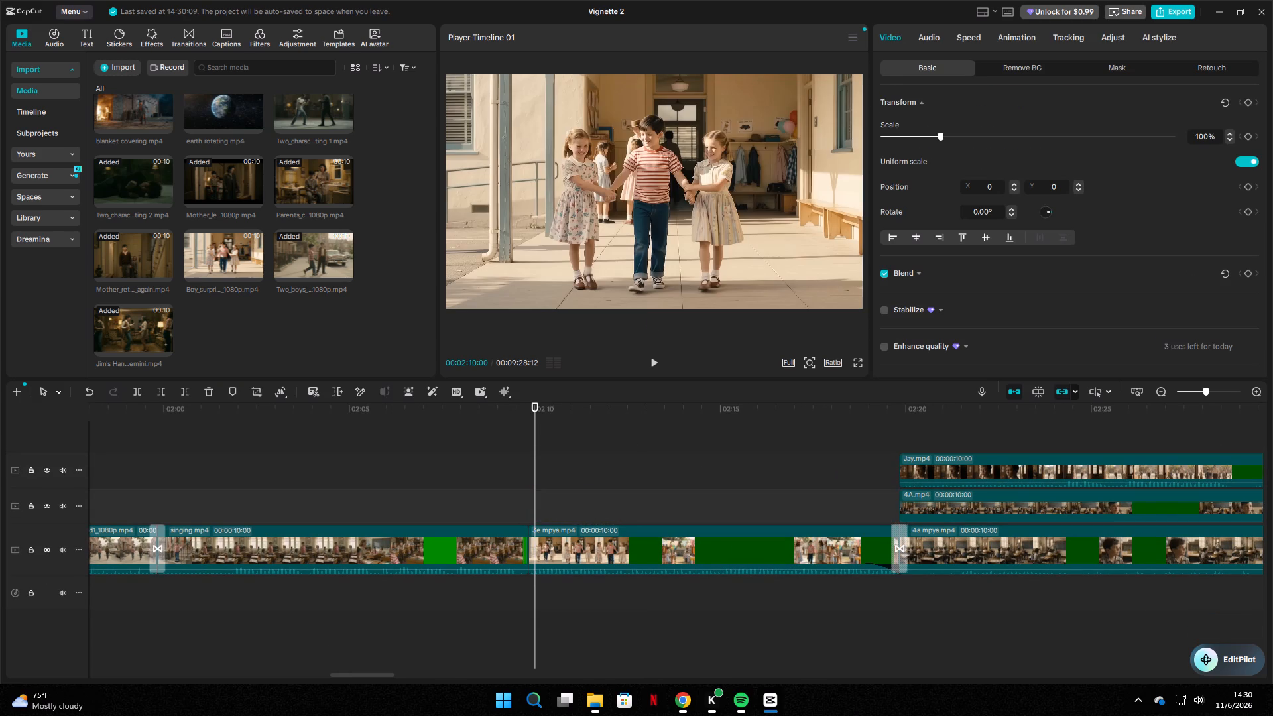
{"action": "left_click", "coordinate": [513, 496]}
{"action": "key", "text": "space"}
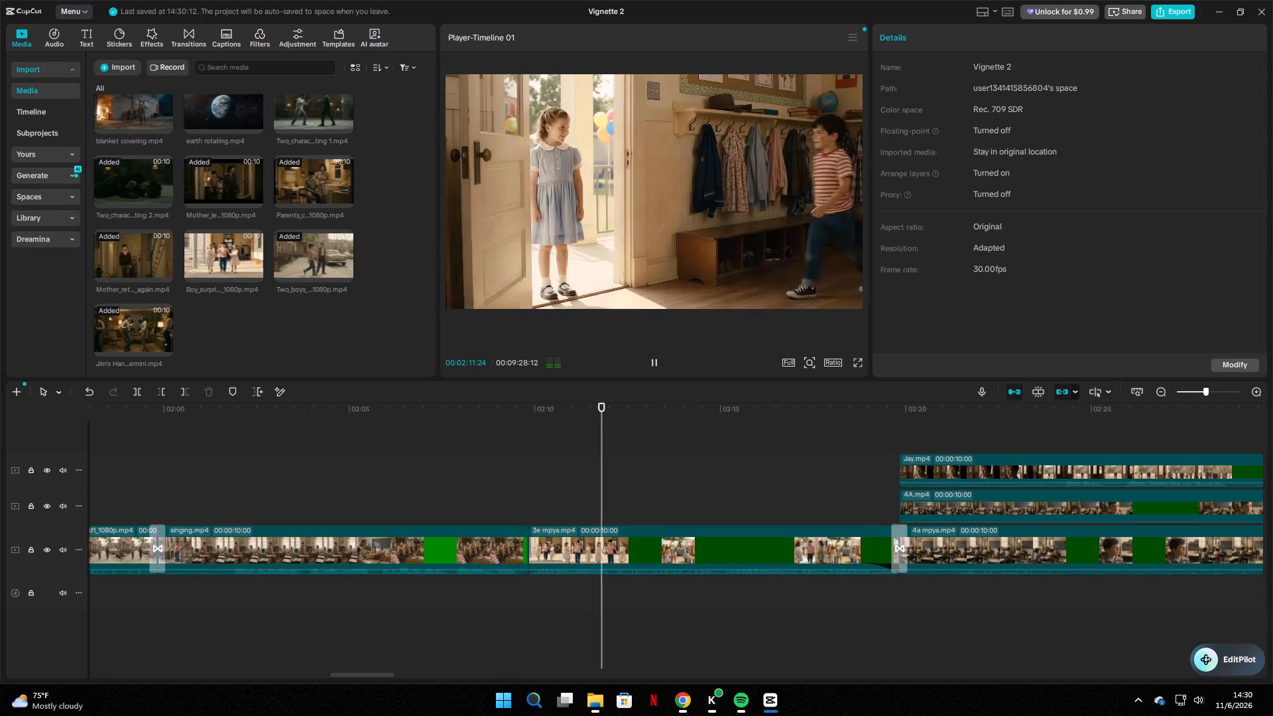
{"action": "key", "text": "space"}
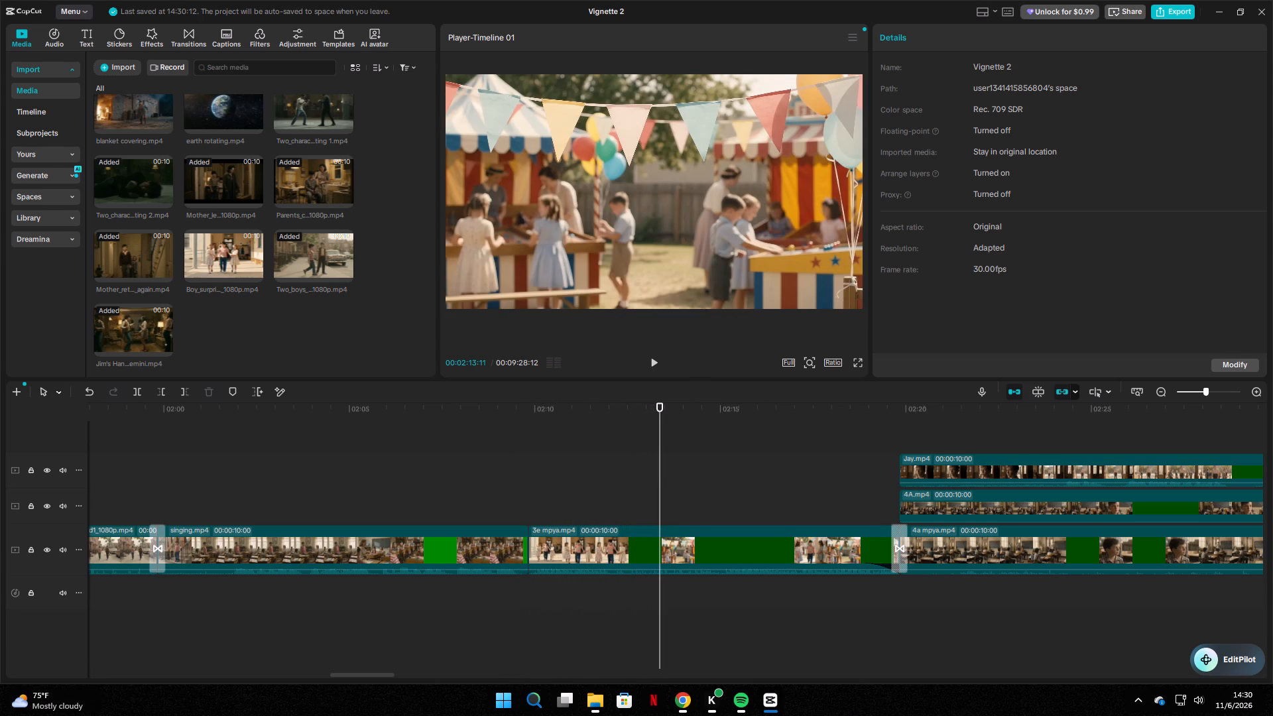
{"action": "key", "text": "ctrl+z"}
Play from 00:02:09:11 at the end of singing.mp4 into the kissing.mp4 overlay, stopping at 00:02:16:09.
{"action": "left_click", "coordinate": [511, 497]}
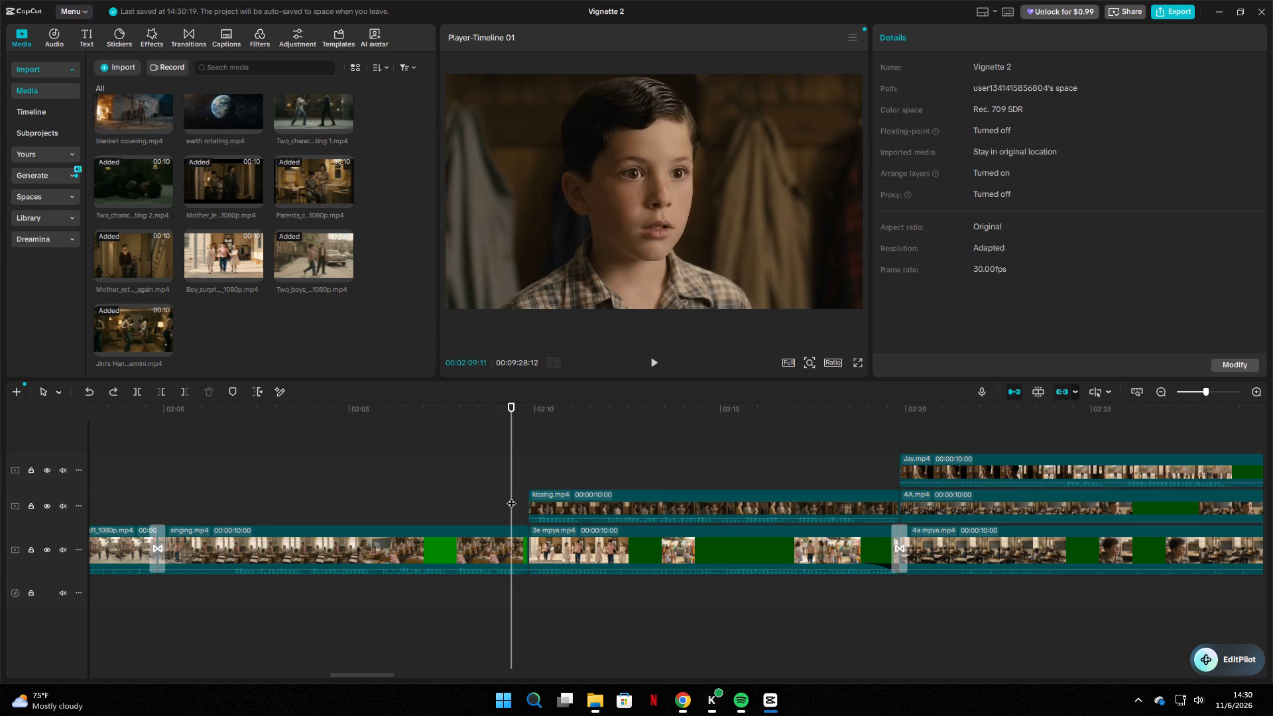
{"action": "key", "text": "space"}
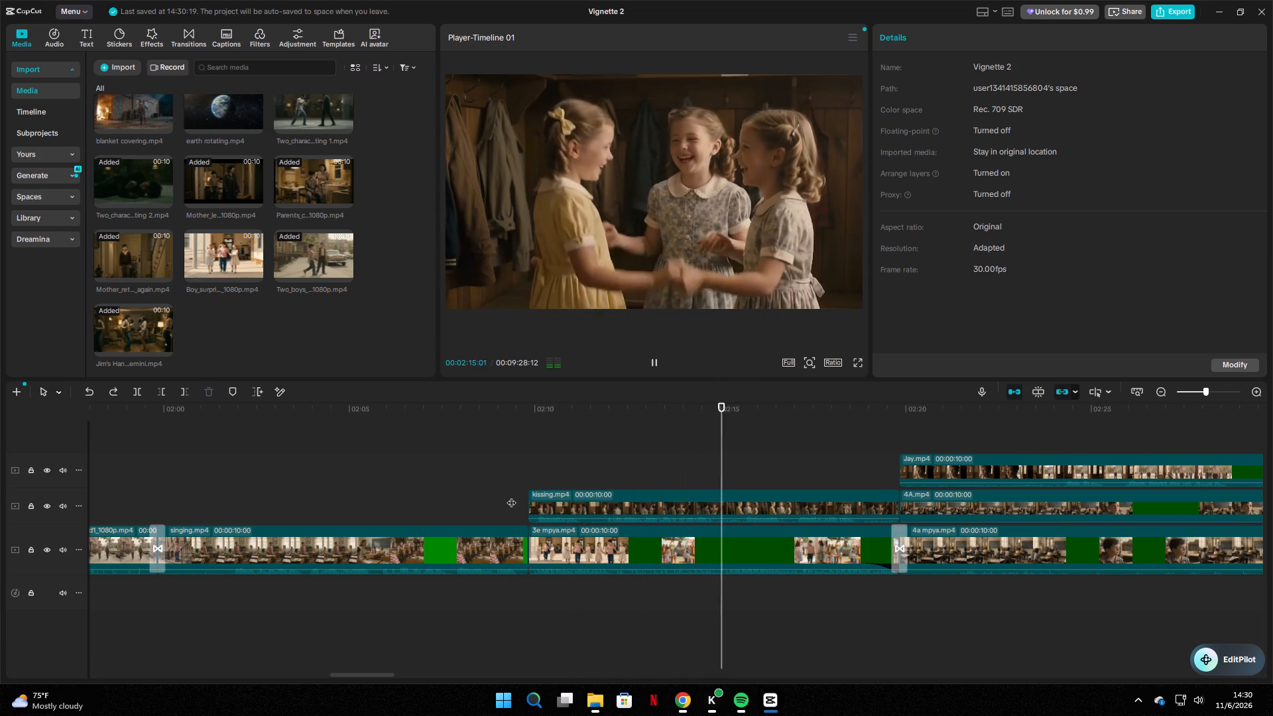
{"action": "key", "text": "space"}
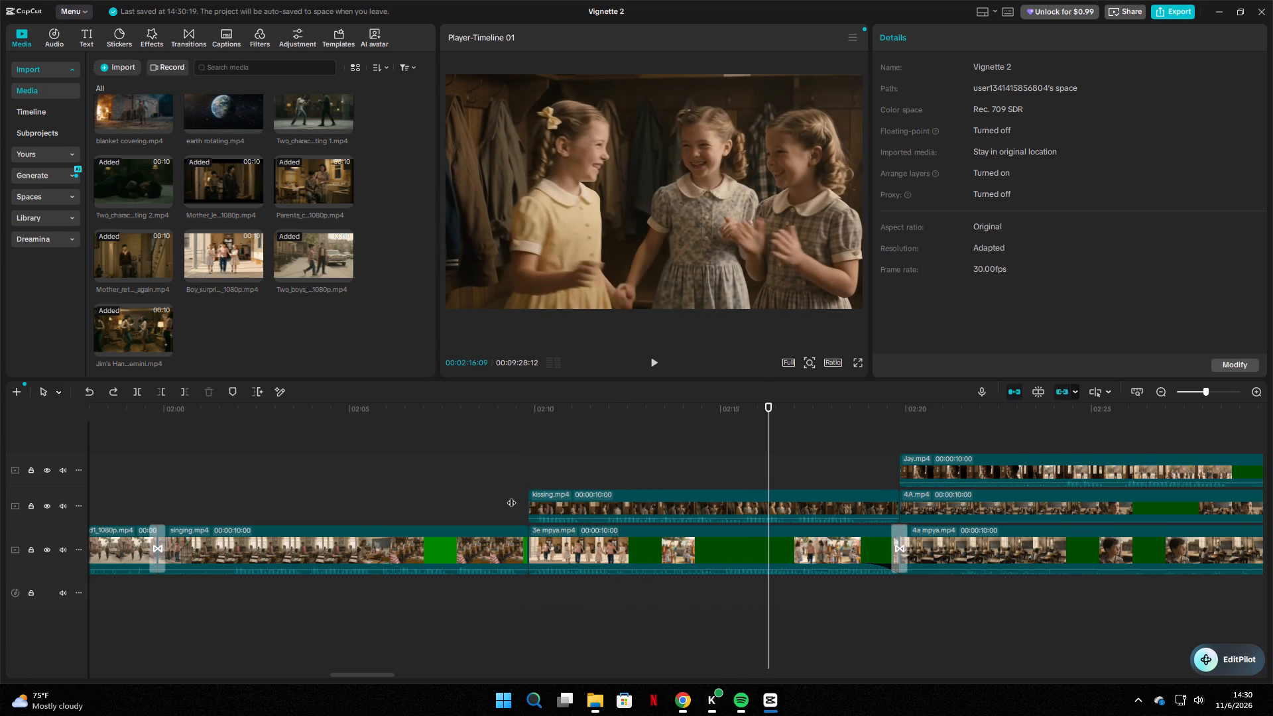